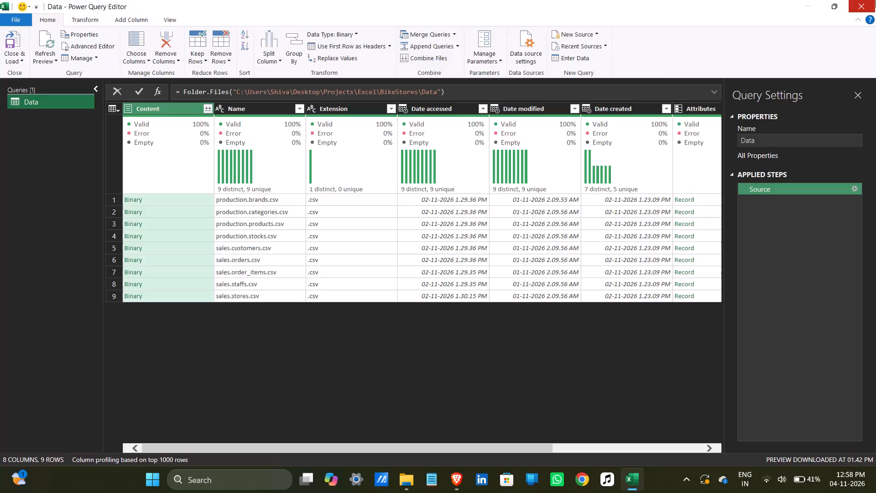
# Close the Power Query Editor window holding the Data folder query.
pyautogui.click(875, 0)
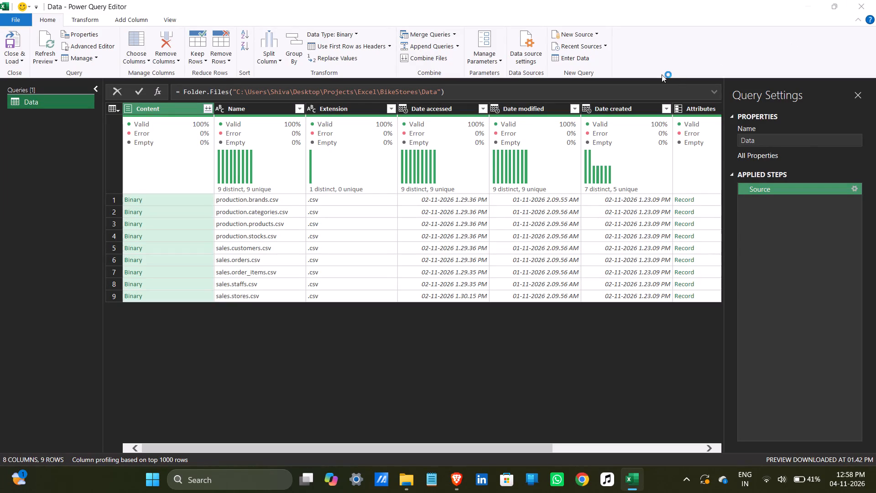
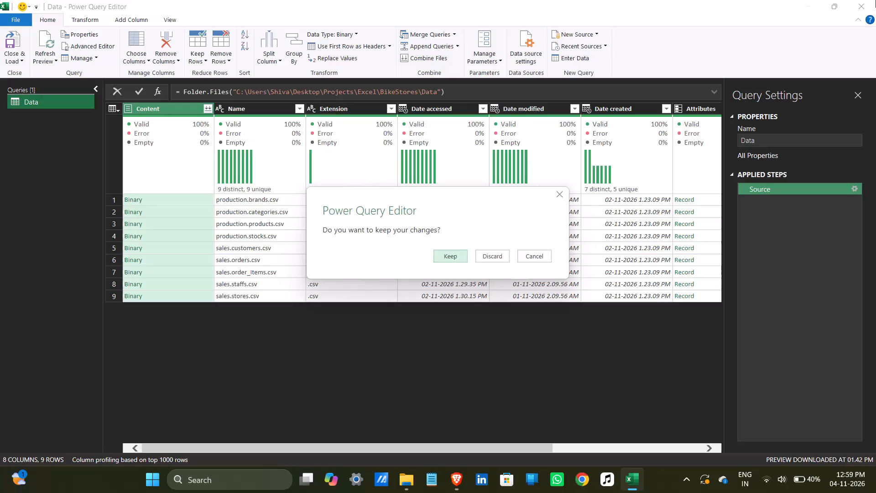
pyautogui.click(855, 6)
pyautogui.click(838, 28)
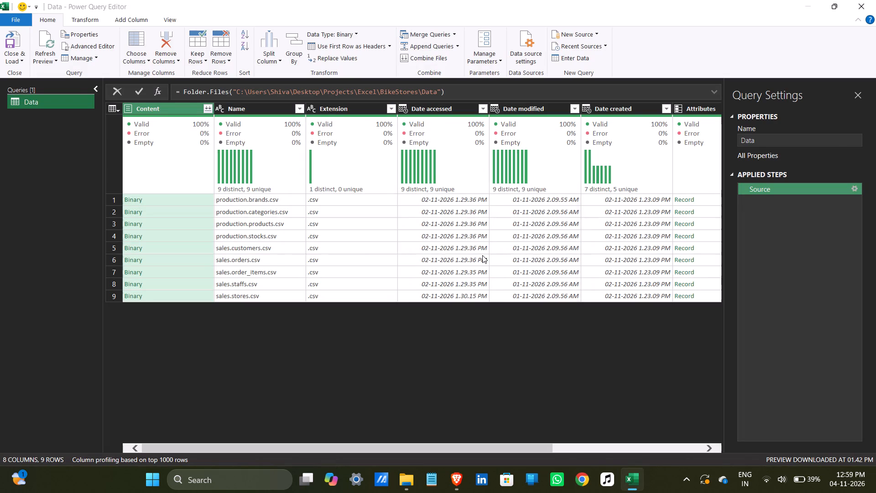
pyautogui.click(291, 239)
pyautogui.click(875, 0)
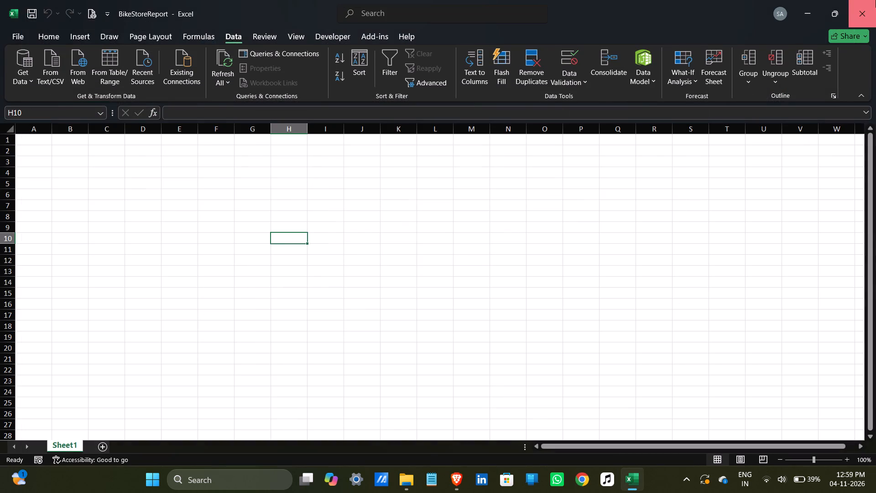
pyautogui.click(453, 261)
pyautogui.click(451, 255)
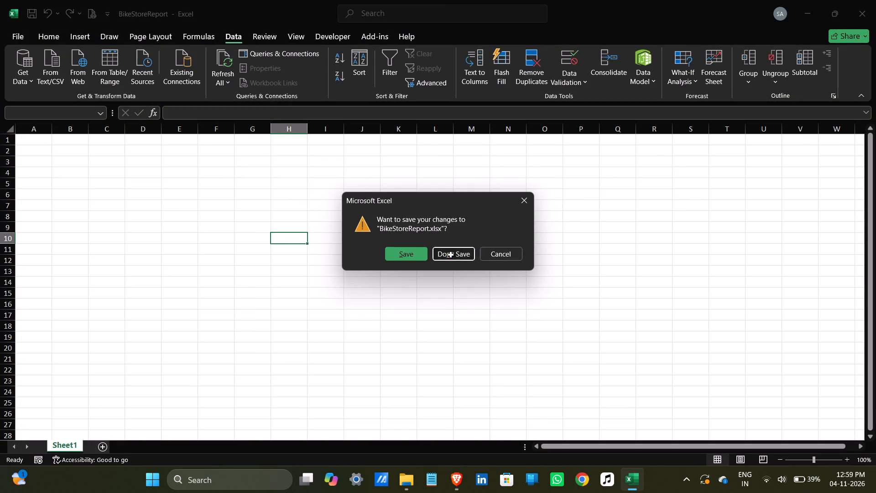
# Reopen the BikeStoreReport workbook from the desktop folder Projects > Excel > BikeStores.
pyautogui.doubleClick(755, 69)
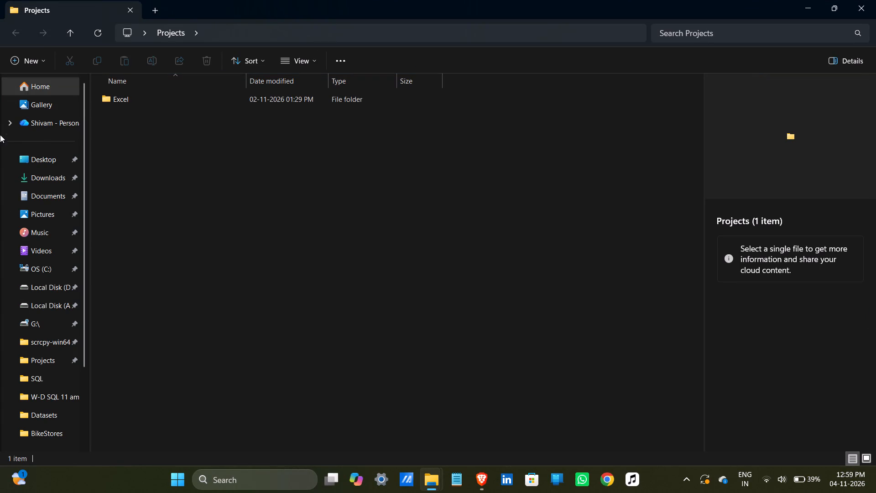
pyautogui.doubleClick(167, 92)
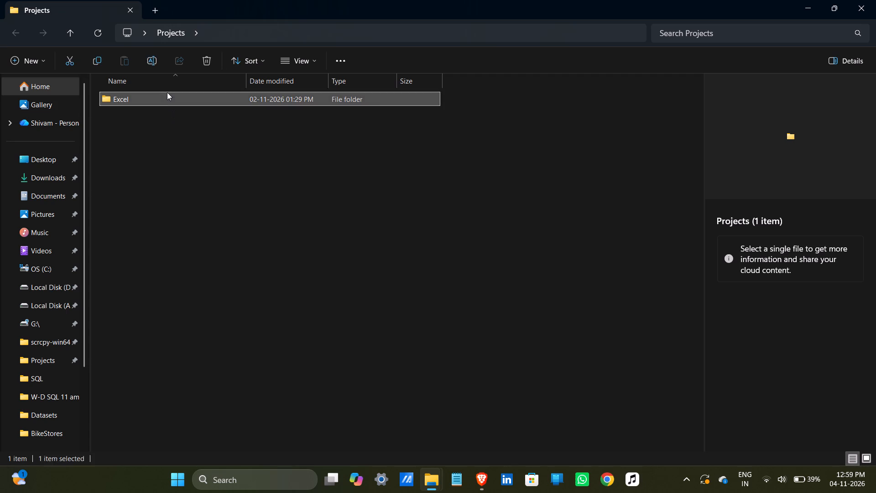
pyautogui.doubleClick(175, 98)
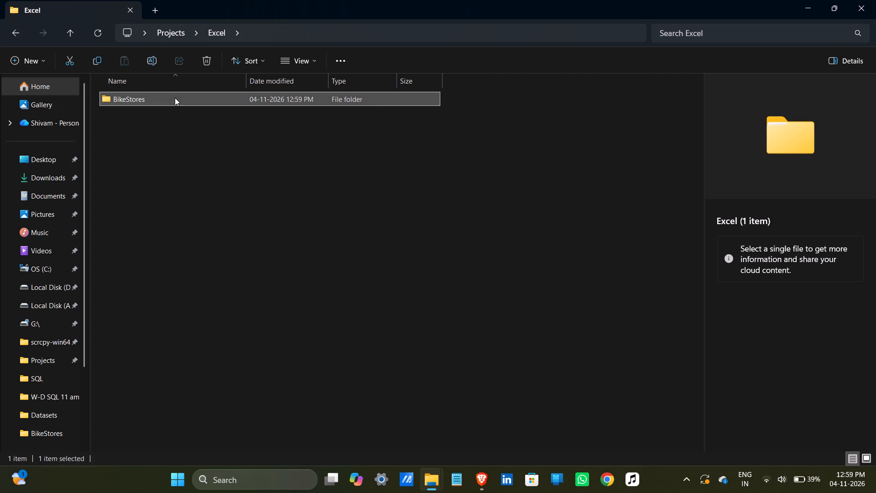
pyautogui.moveTo(166, 125); pyautogui.dragTo(177, 109)
pyautogui.doubleClick(177, 109)
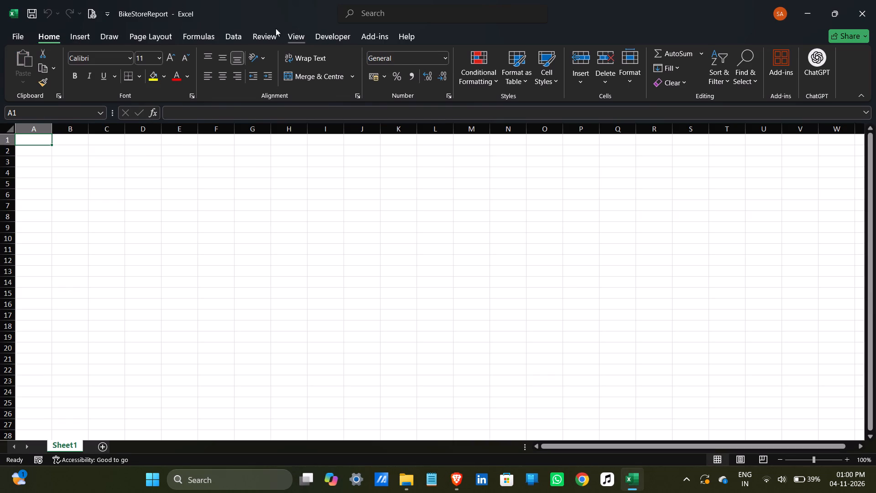
# Import the production.brands CSV file from Desktop > Projects > Excel > BikeStores > Data and open it in Power Query with Transform Data.
pyautogui.click(232, 32)
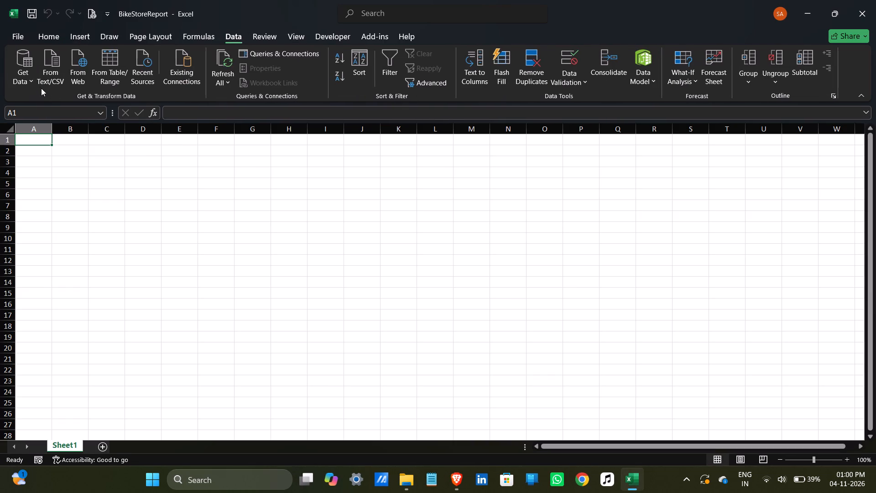
pyautogui.click(27, 75)
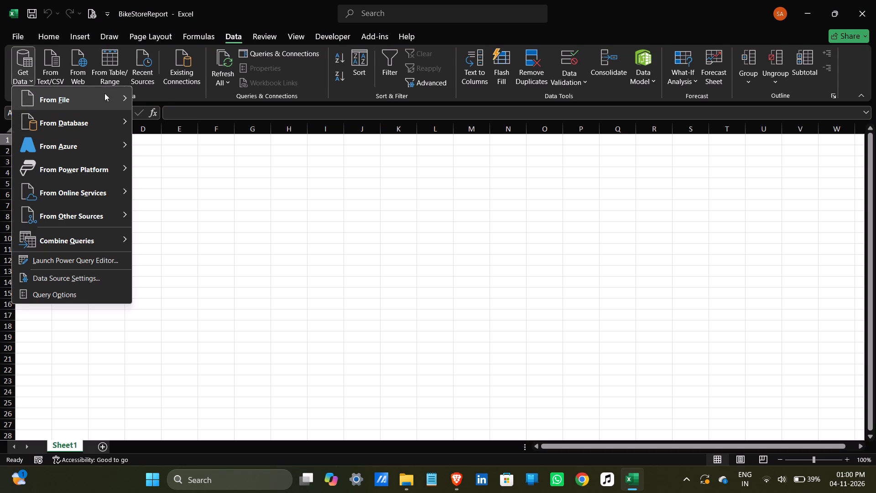
pyautogui.click(111, 90)
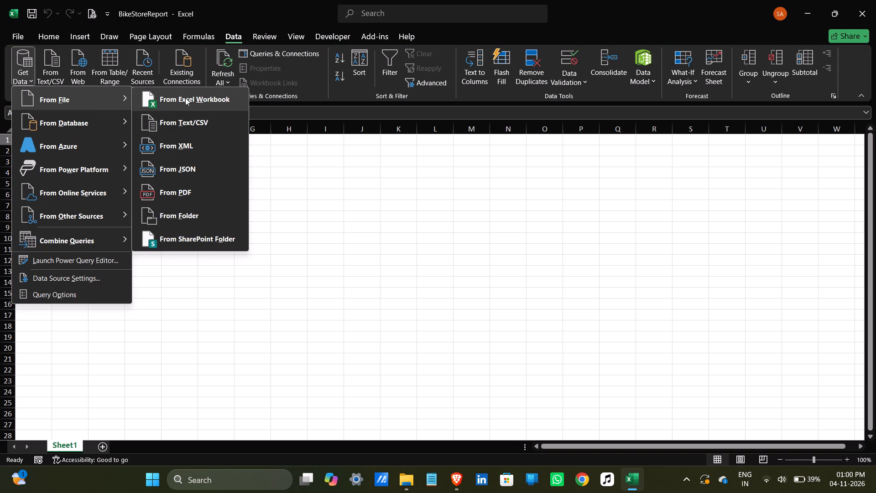
pyautogui.click(192, 122)
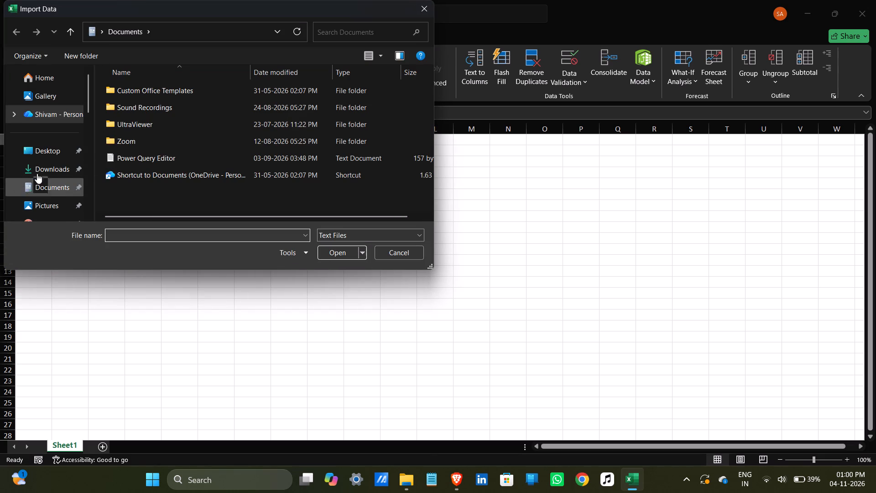
pyautogui.click(38, 150)
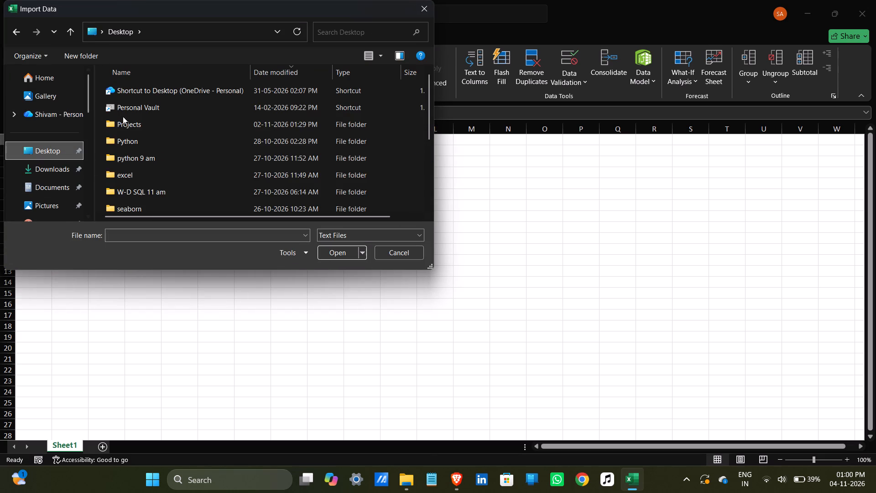
pyautogui.doubleClick(143, 126)
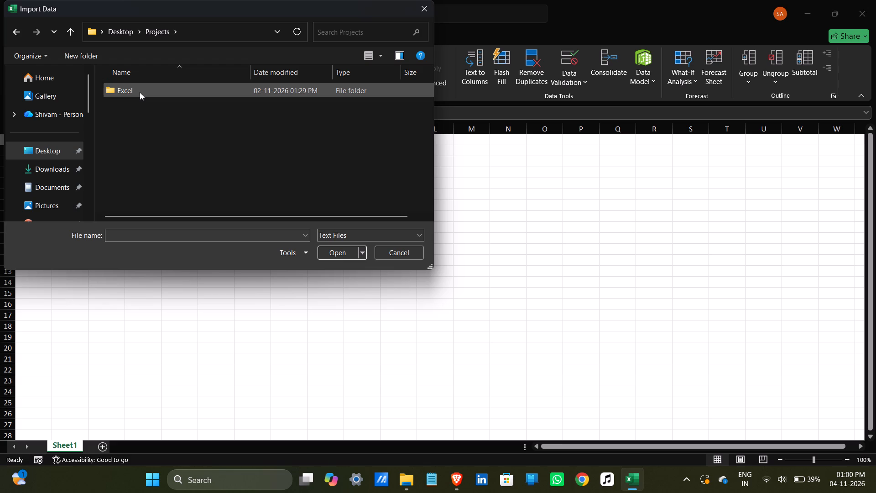
pyautogui.doubleClick(140, 92)
pyautogui.doubleClick(140, 92)
pyautogui.doubleClick(140, 92)
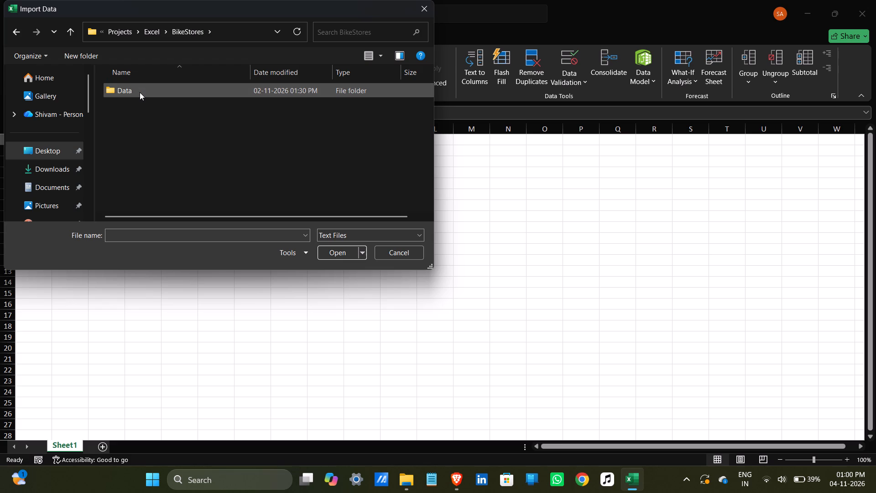
pyautogui.click(162, 88)
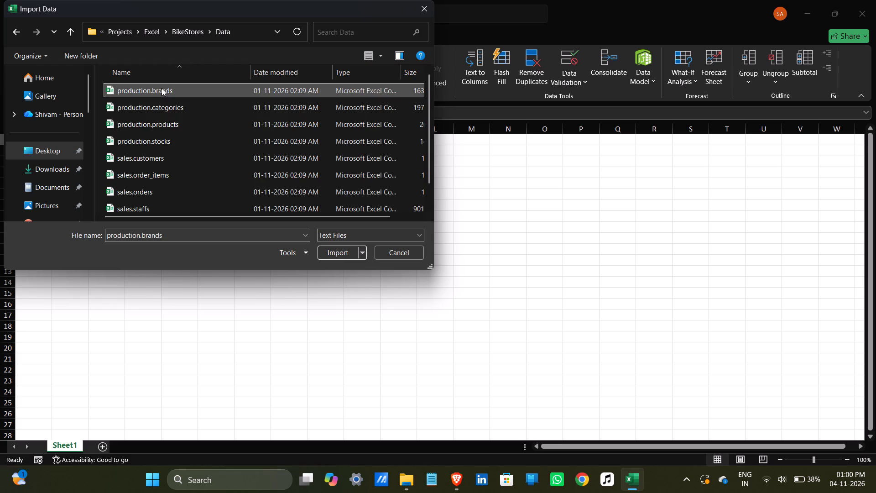
pyautogui.click(348, 250)
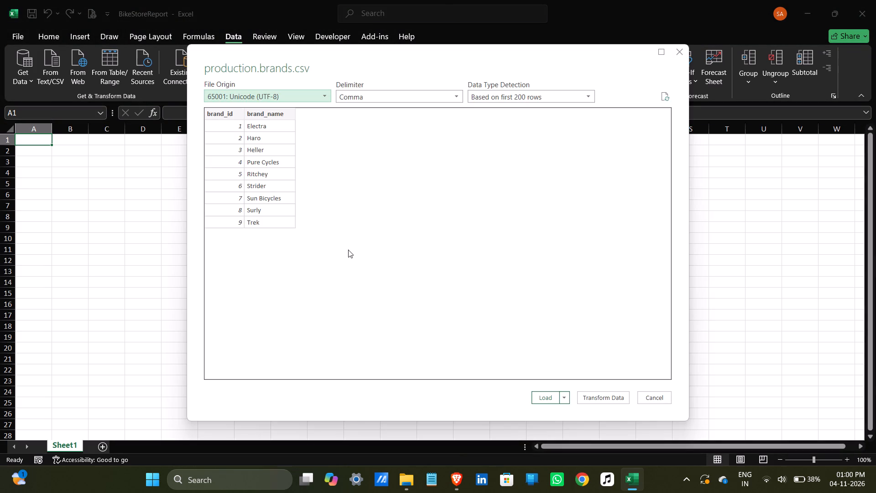
pyautogui.click(594, 395)
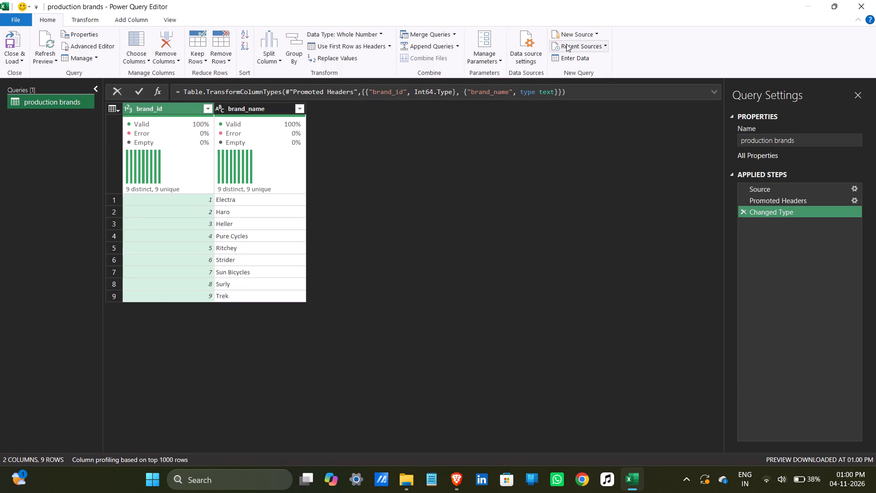
# Add the production.categories CSV file from the Data folder as a new query source.
pyautogui.click(597, 35)
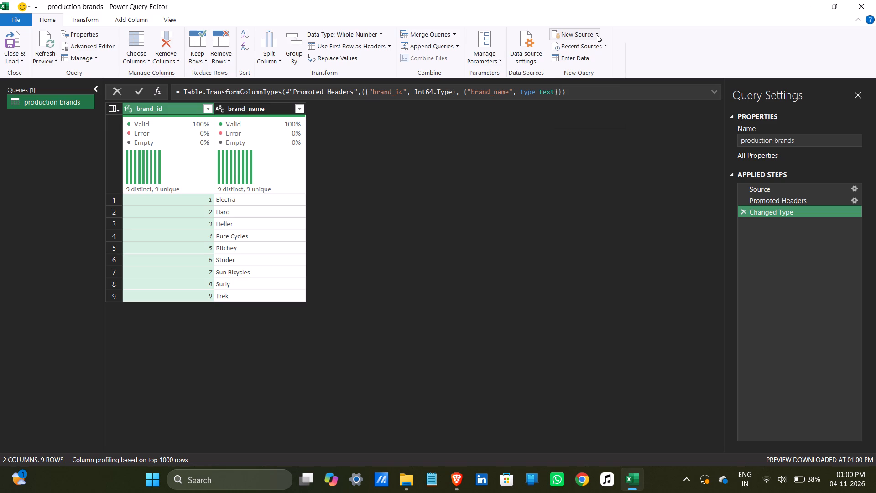
pyautogui.click(660, 82)
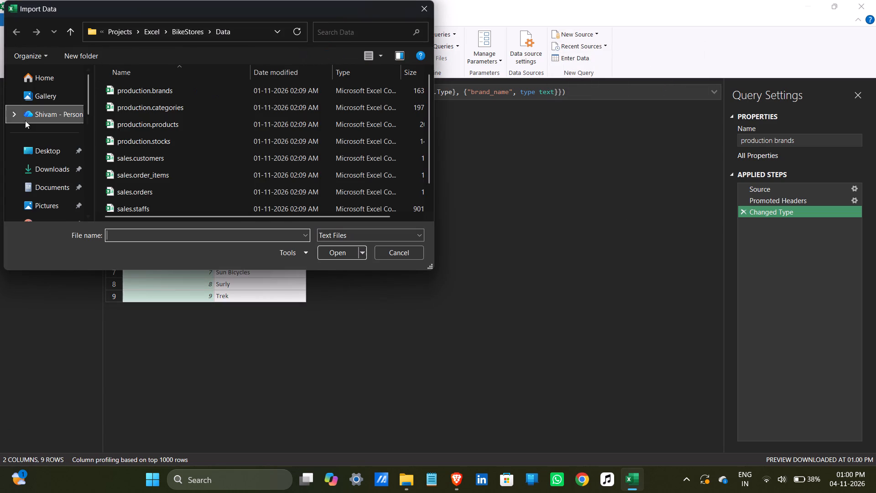
pyautogui.click(133, 104)
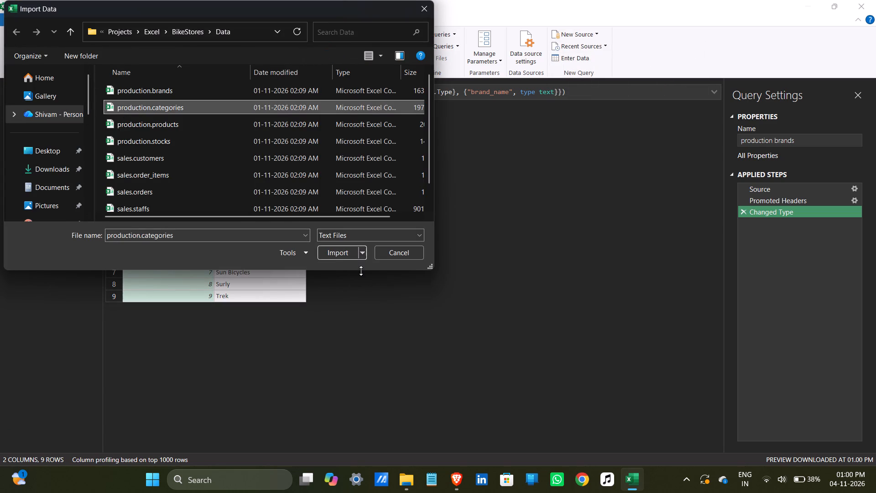
pyautogui.click(355, 254)
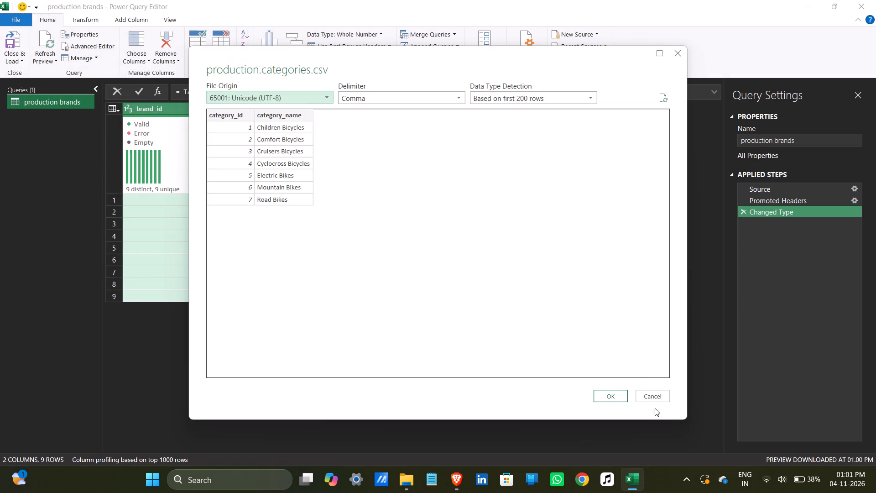
pyautogui.click(605, 392)
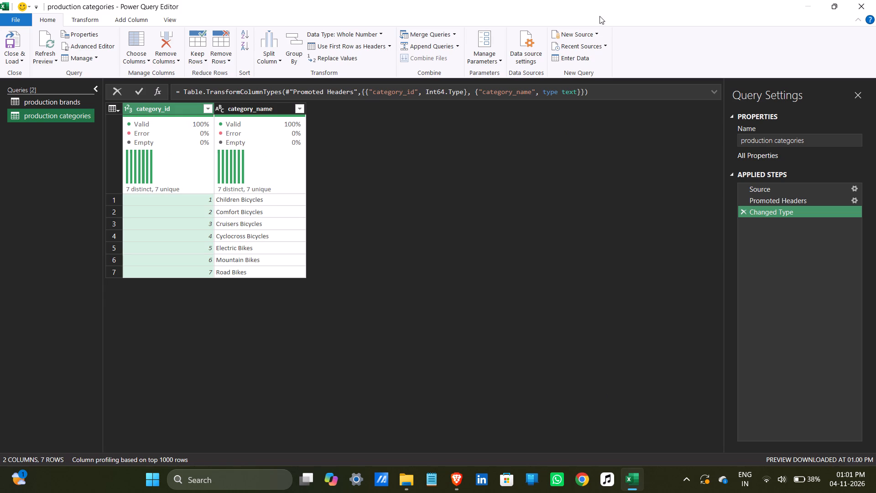
# Add the production.products CSV file from the Data folder as a new query source.
pyautogui.click(596, 34)
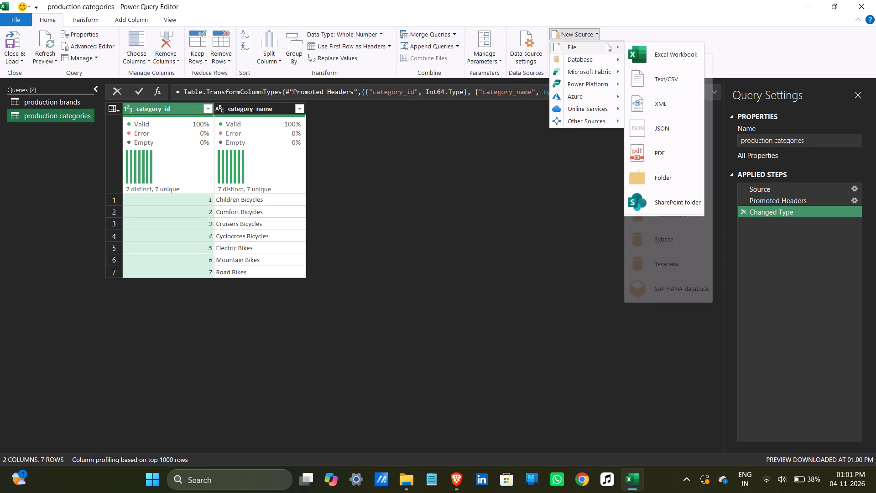
pyautogui.click(607, 43)
pyautogui.click(670, 85)
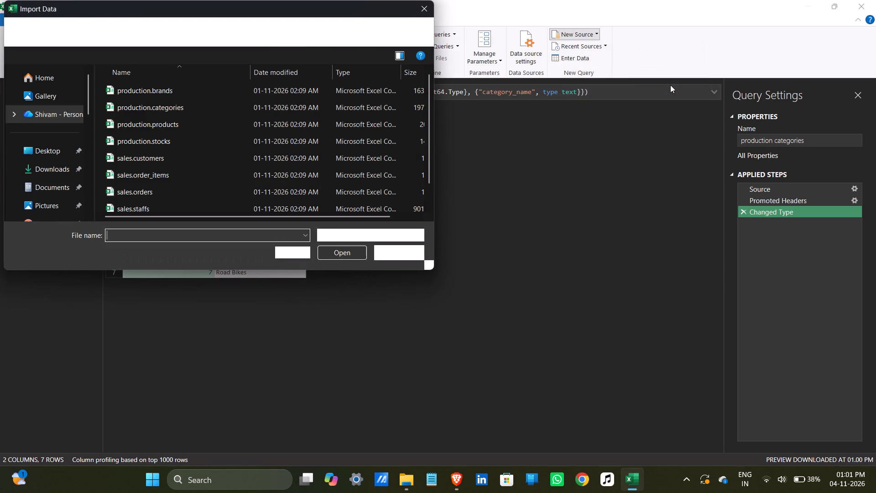
pyautogui.click(155, 128)
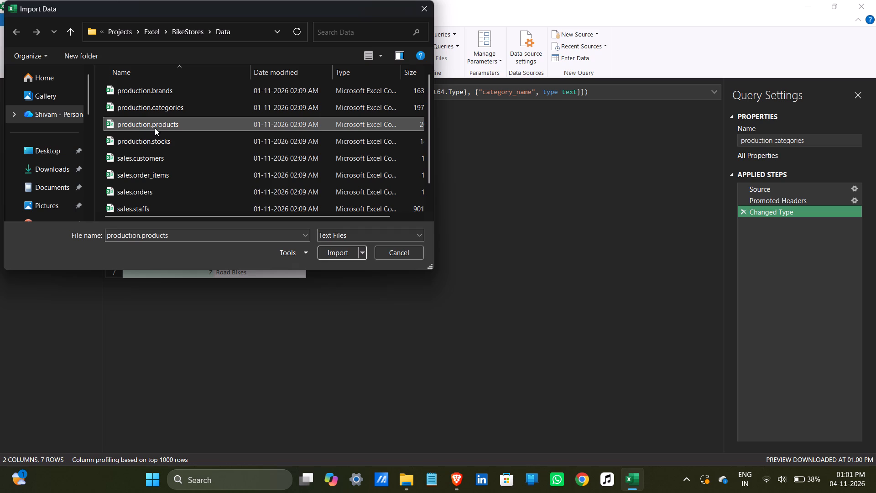
pyautogui.click(344, 253)
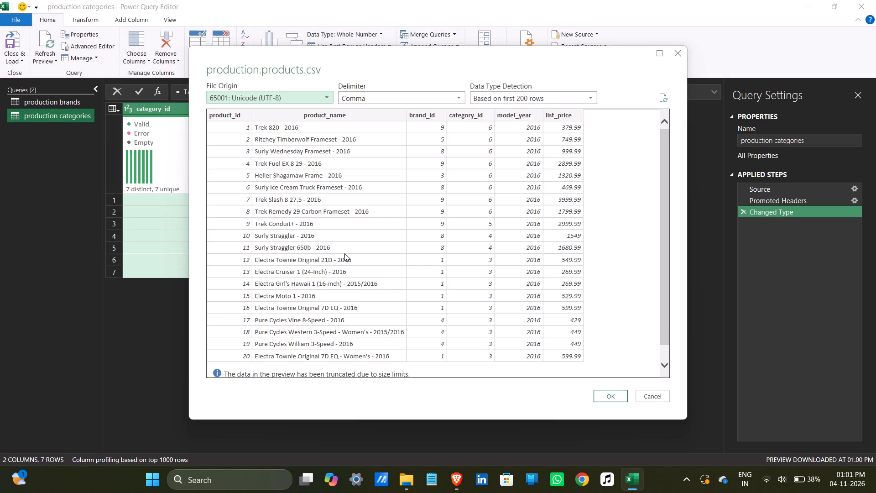
pyautogui.click(611, 399)
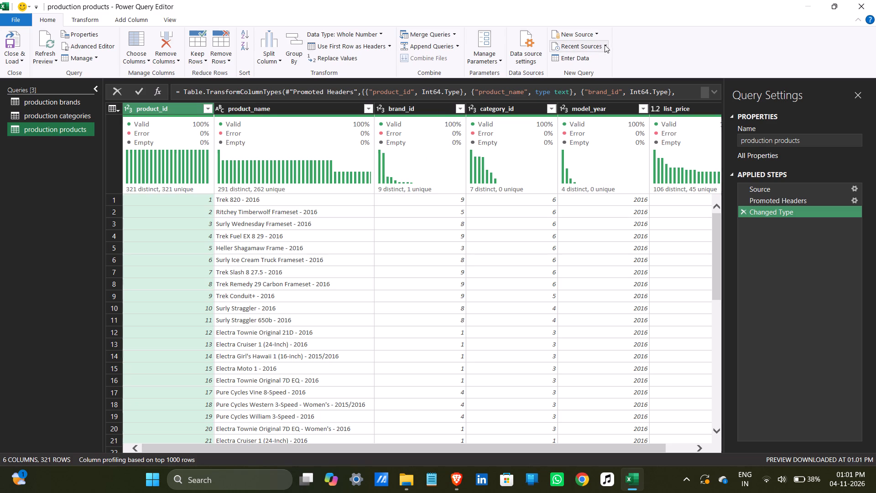
# Add the production.stocks CSV file from the Data folder as a new query source.
pyautogui.click(599, 31)
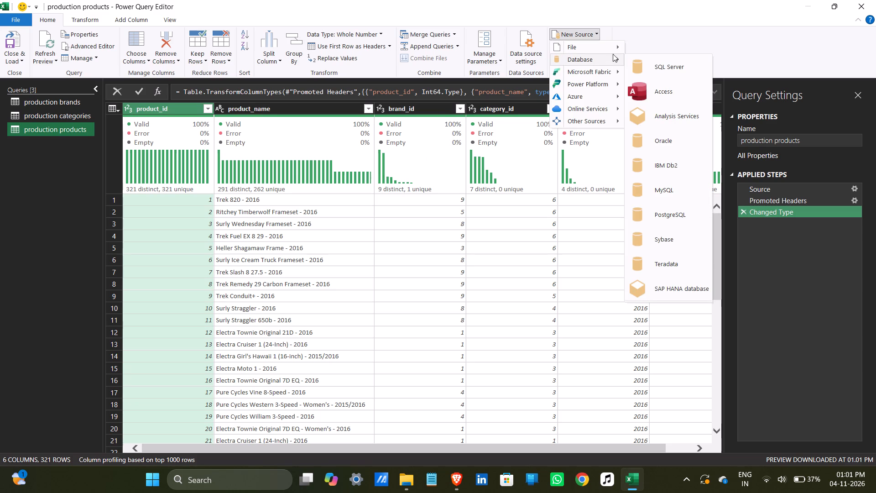
pyautogui.click(613, 45)
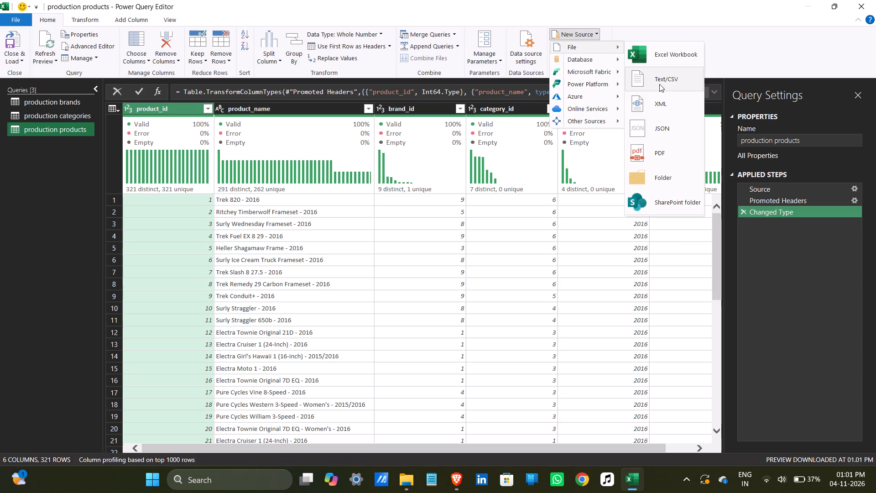
pyautogui.click(659, 84)
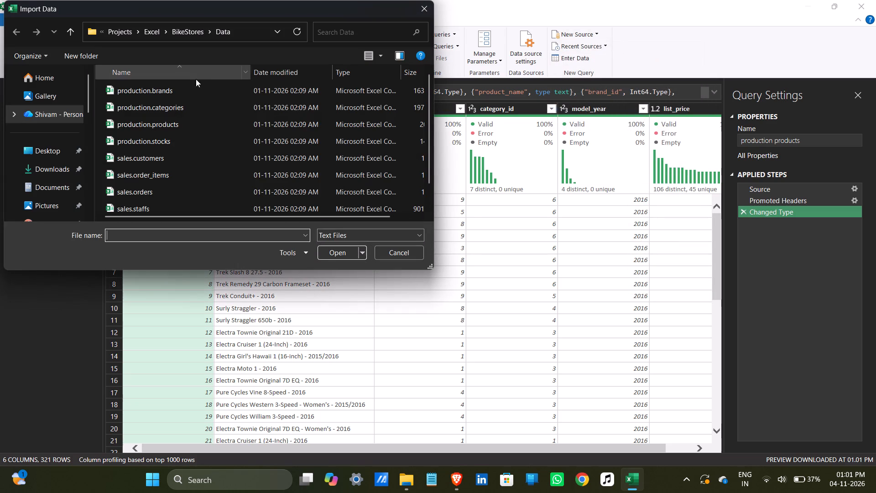
pyautogui.click(192, 141)
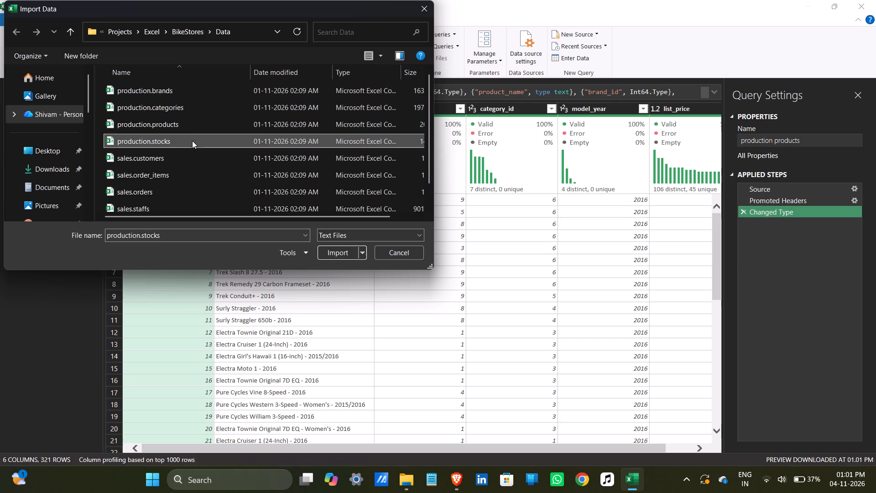
pyautogui.click(358, 253)
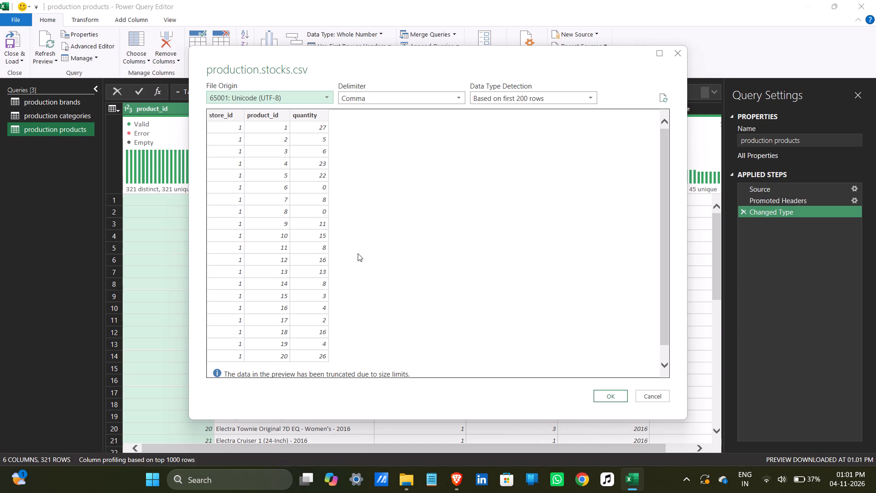
pyautogui.click(605, 397)
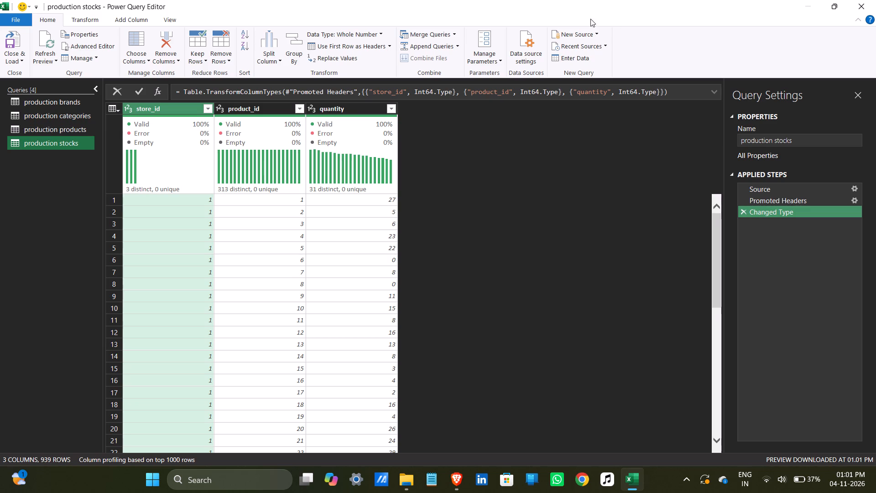
# Add the sales.customers CSV file from the Data folder as a new query source.
pyautogui.click(593, 35)
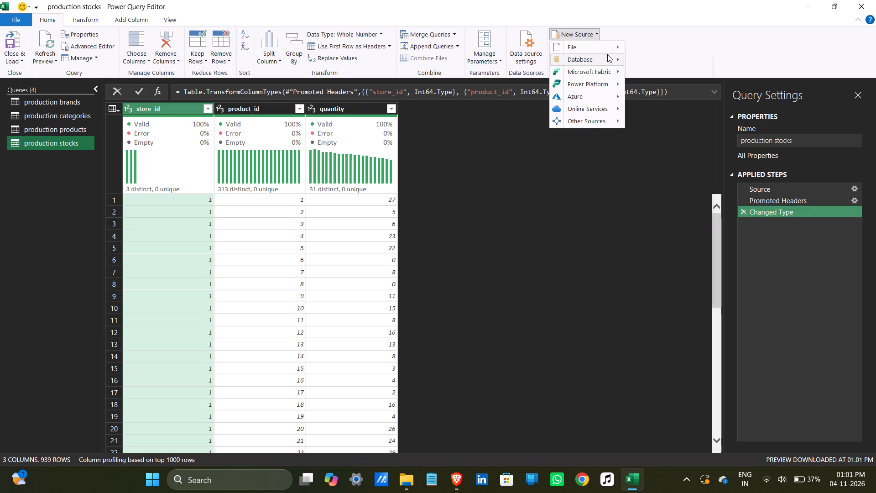
pyautogui.click(613, 46)
pyautogui.click(657, 78)
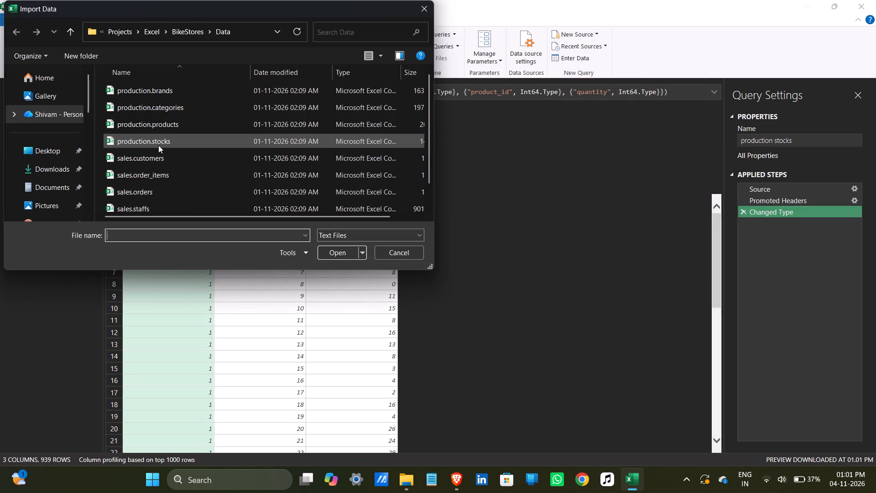
pyautogui.click(160, 157)
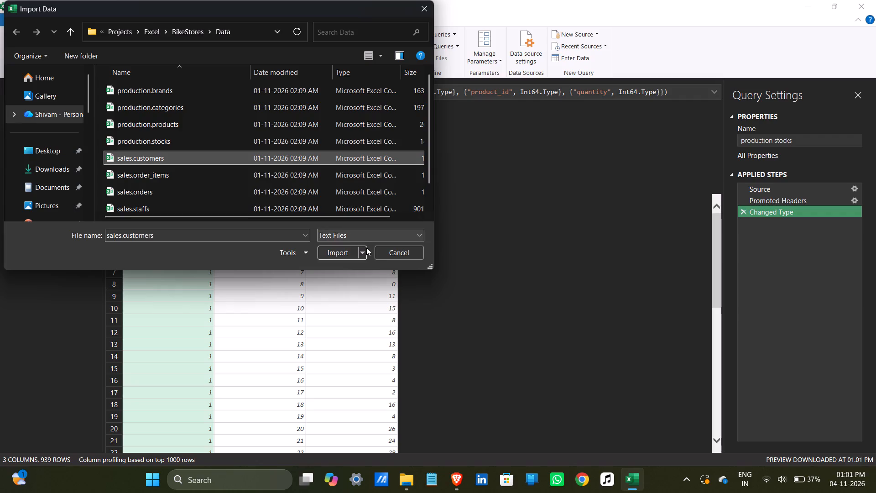
pyautogui.click(357, 252)
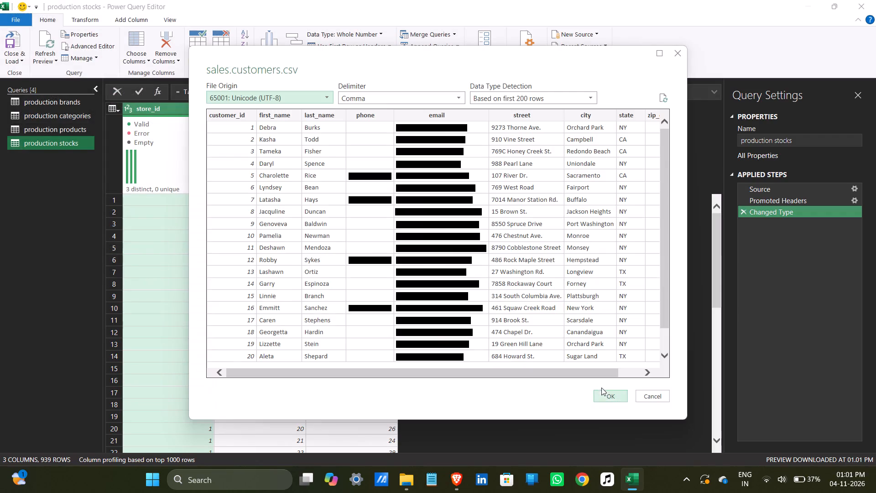
pyautogui.click(609, 394)
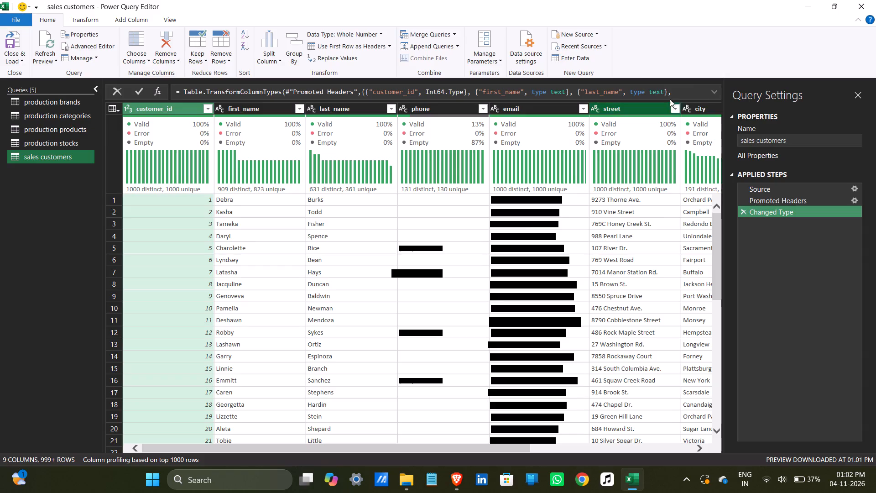
# Add the sales.order_items CSV file from the Data folder as a new query source.
pyautogui.click(593, 28)
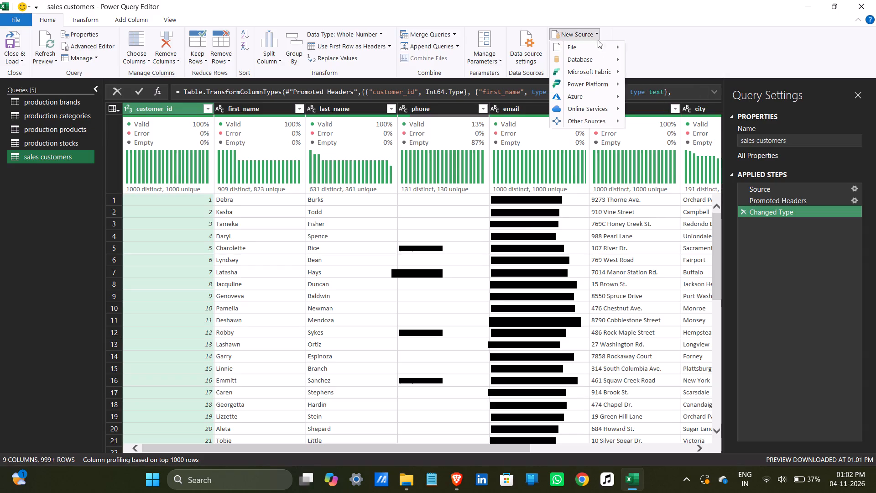
pyautogui.click(659, 86)
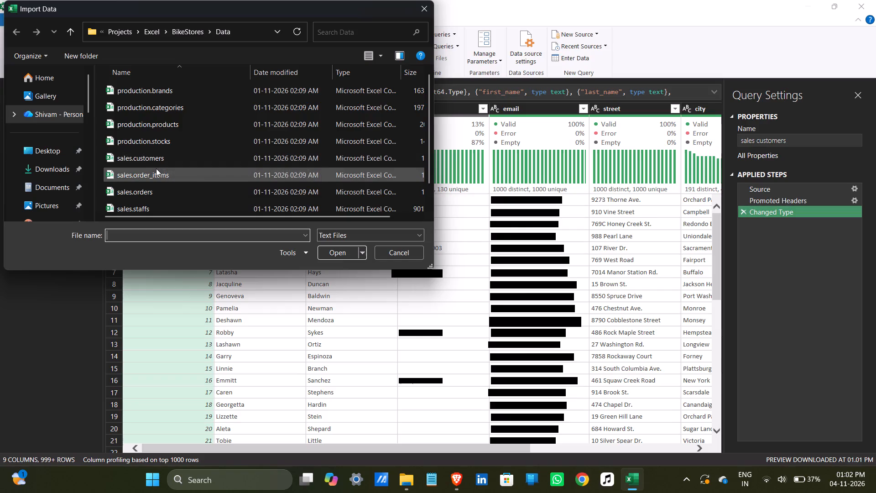
pyautogui.moveTo(272, 13); pyautogui.dragTo(383, 68)
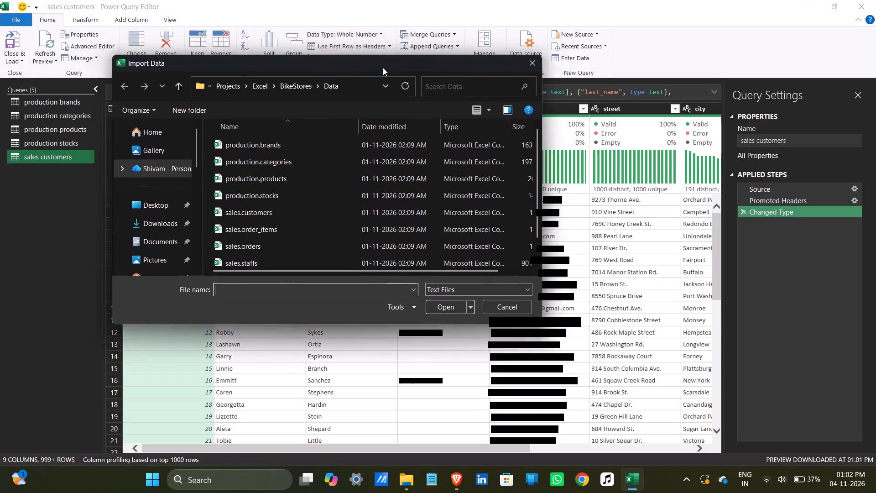
pyautogui.moveTo(383, 68); pyautogui.dragTo(284, 6)
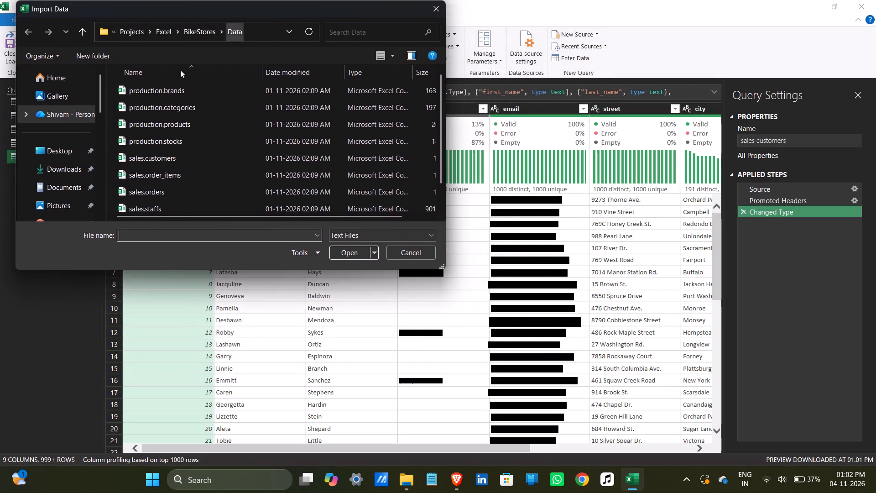
pyautogui.click(199, 174)
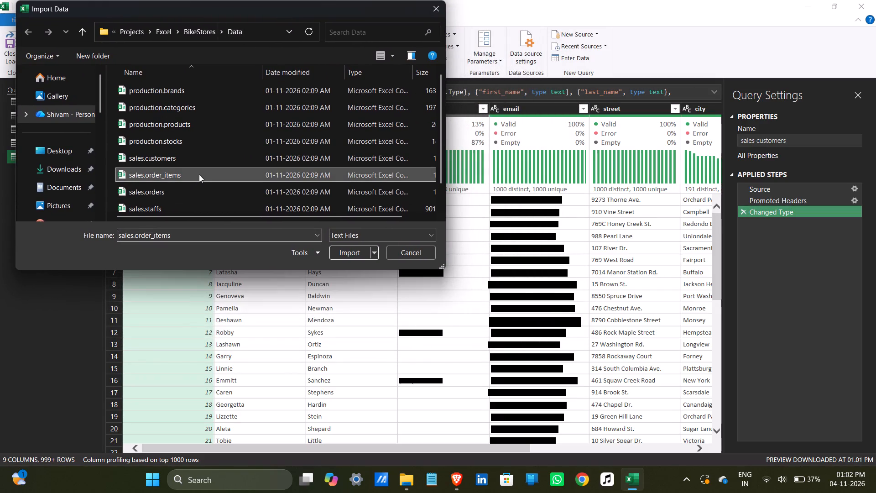
pyautogui.click(370, 250)
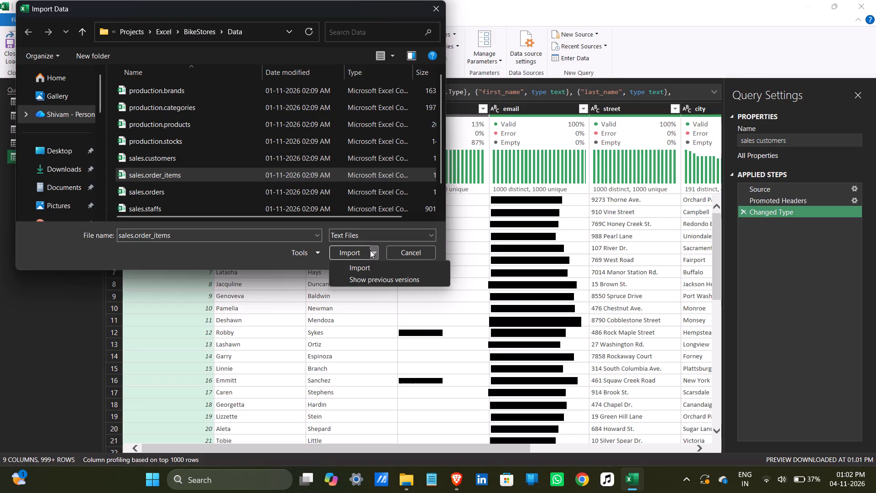
pyautogui.click(358, 251)
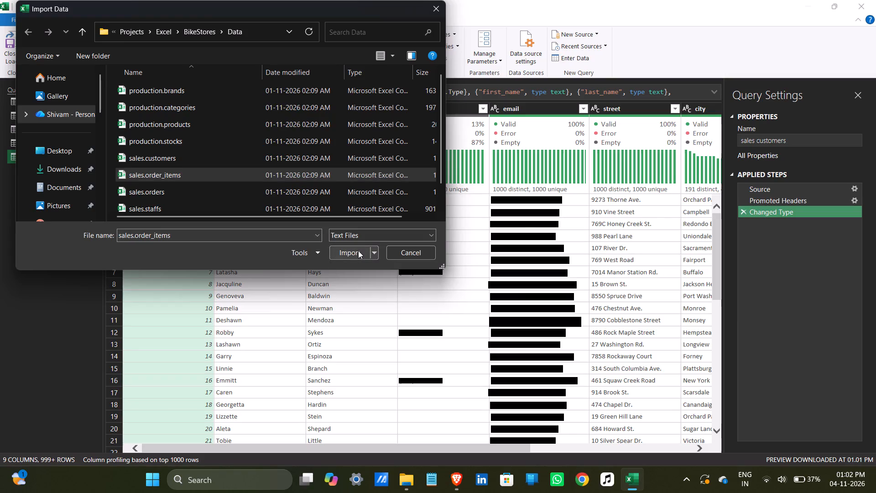
pyautogui.click(358, 251)
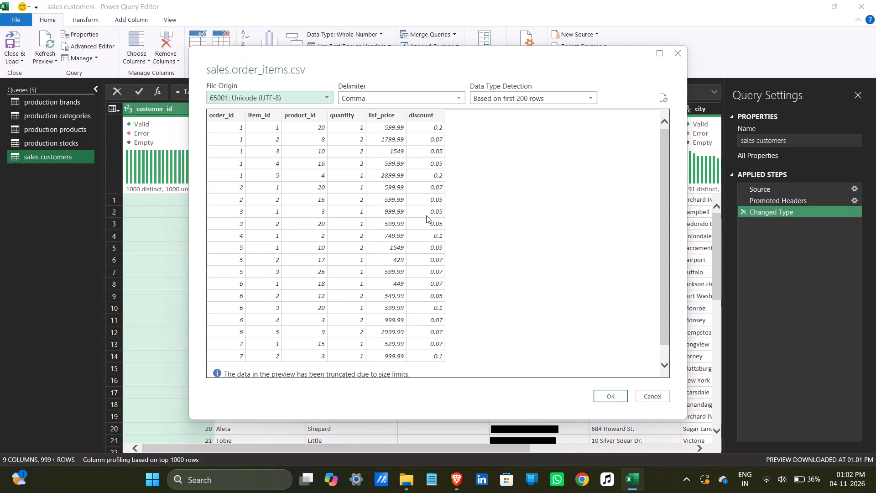
pyautogui.click(605, 390)
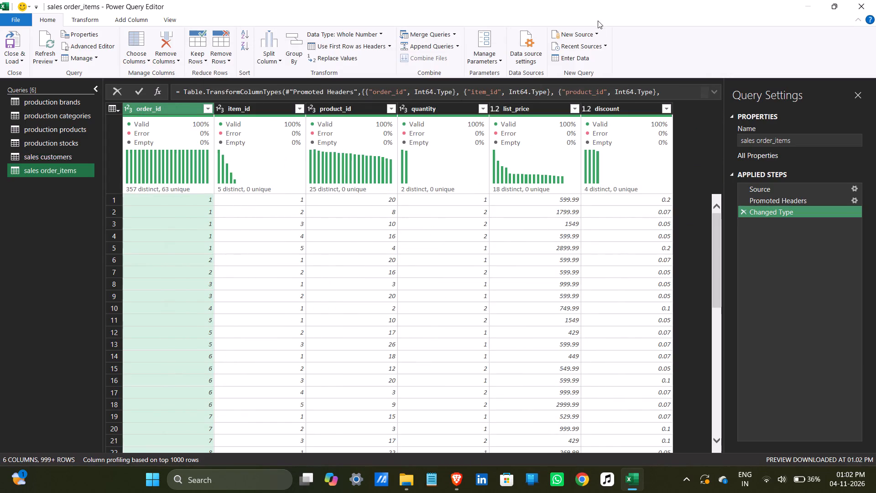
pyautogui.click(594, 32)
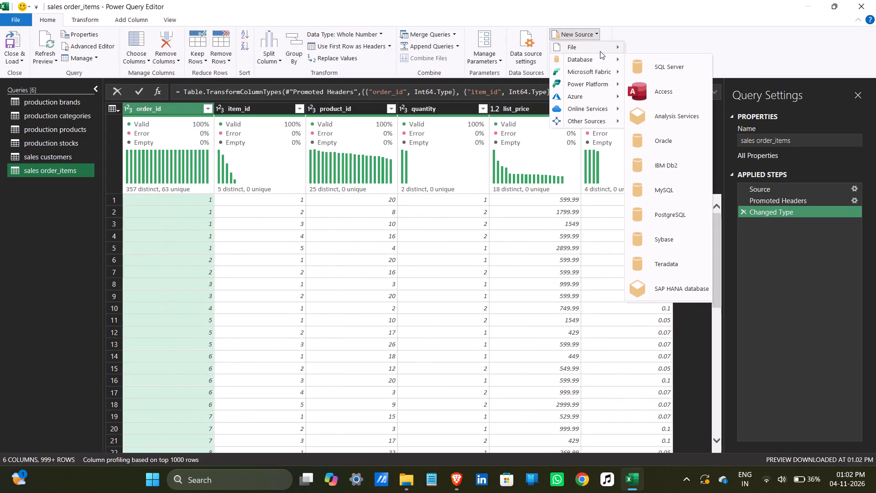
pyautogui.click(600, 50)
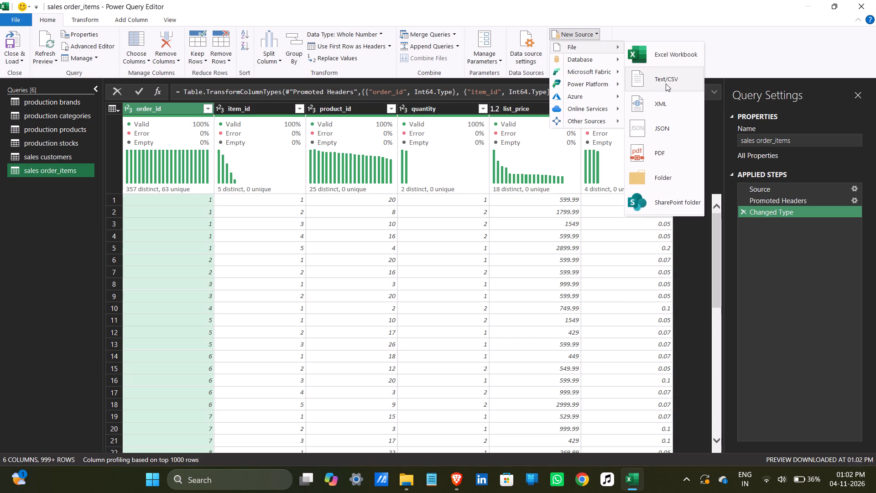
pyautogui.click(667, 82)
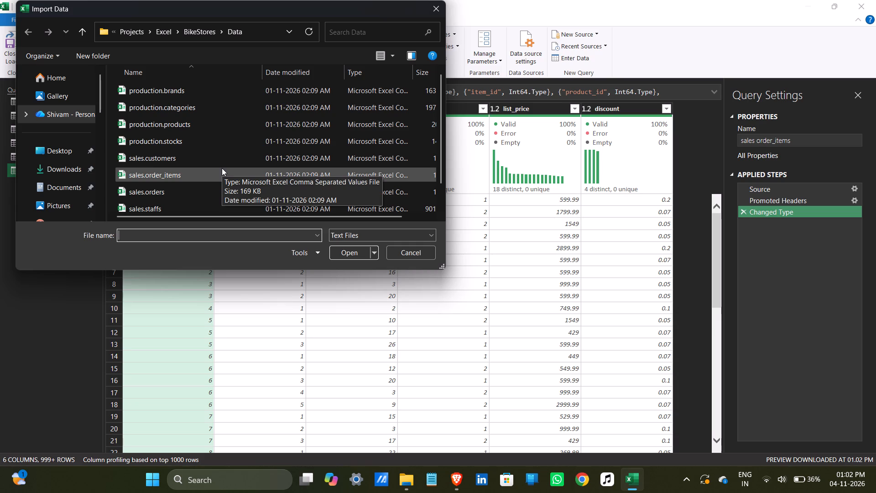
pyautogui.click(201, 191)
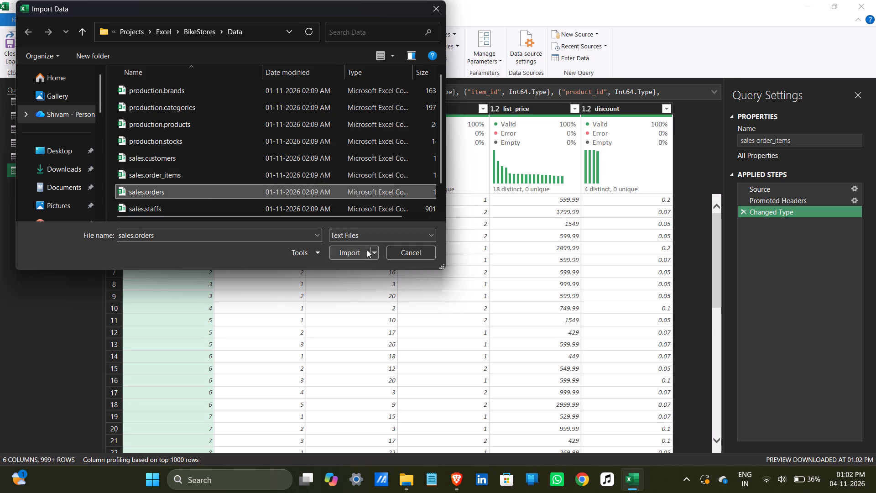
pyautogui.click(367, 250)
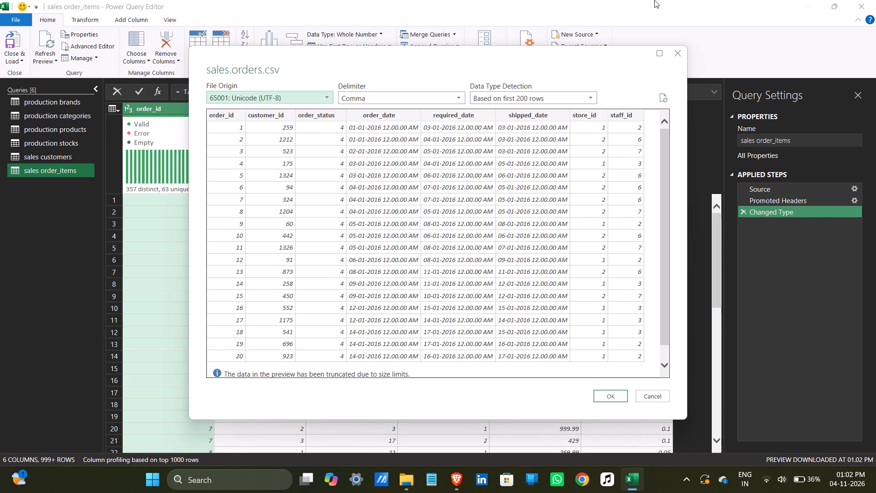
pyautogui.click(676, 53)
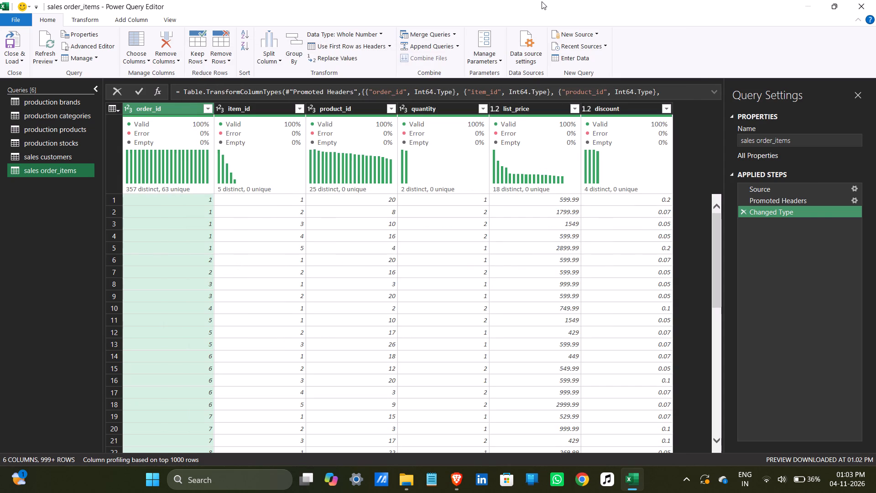
# Add the sales.orders CSV file from the Data folder as a new query source.
pyautogui.click(592, 32)
pyautogui.click(607, 50)
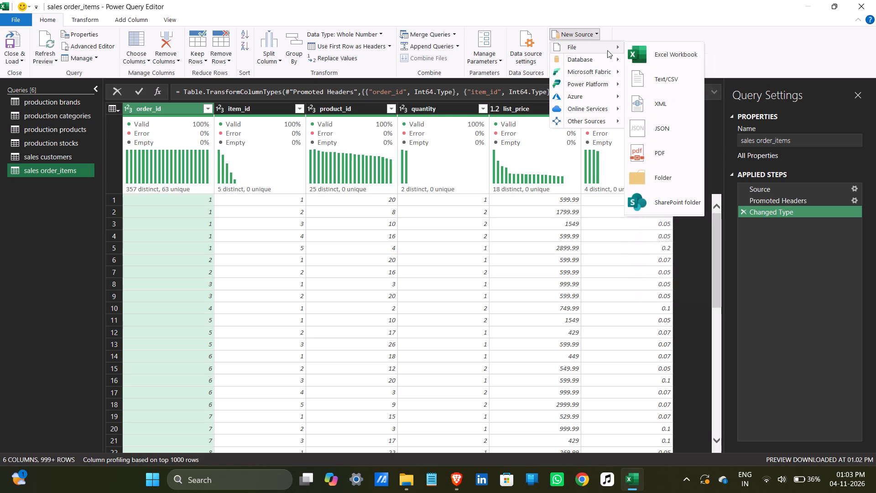
pyautogui.click(653, 78)
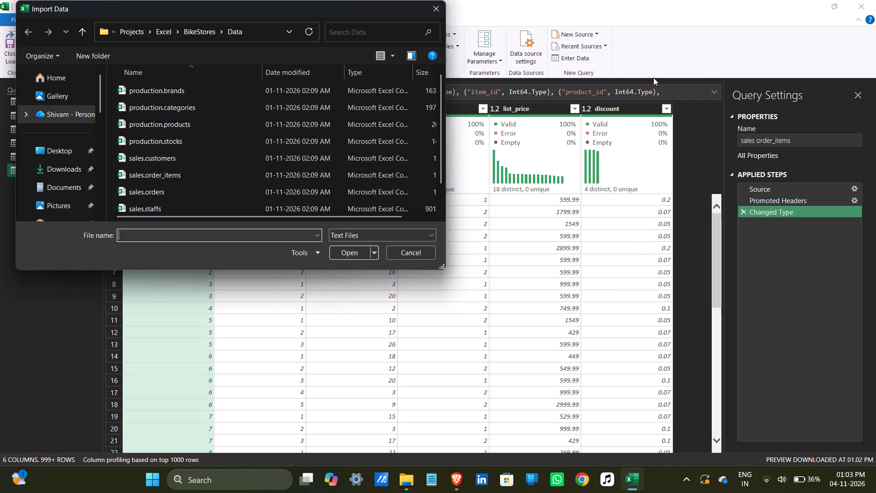
pyautogui.click(220, 194)
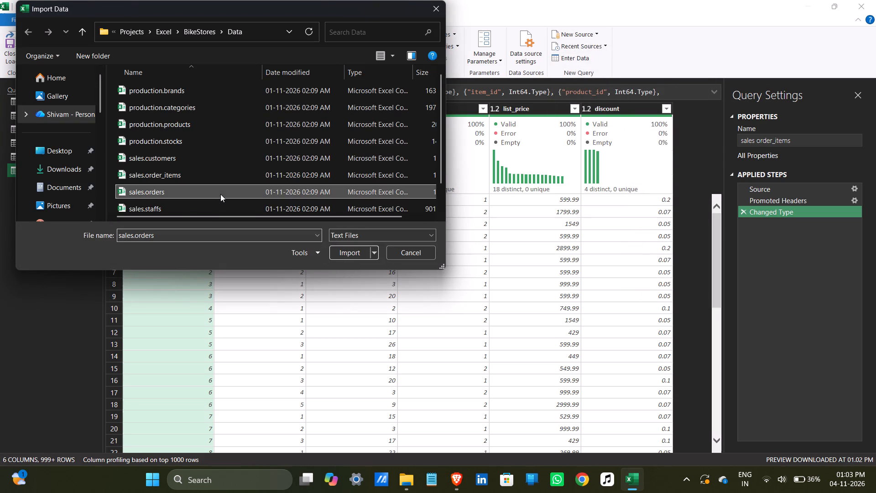
pyautogui.click(361, 255)
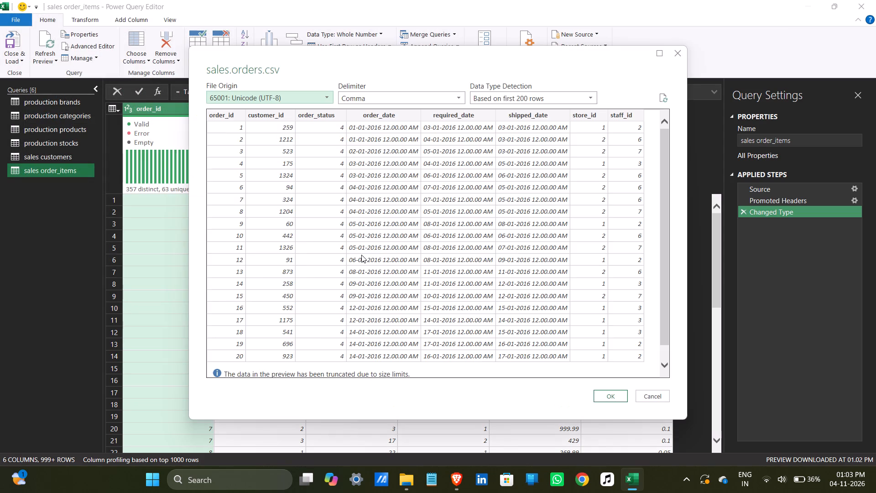
pyautogui.click(608, 394)
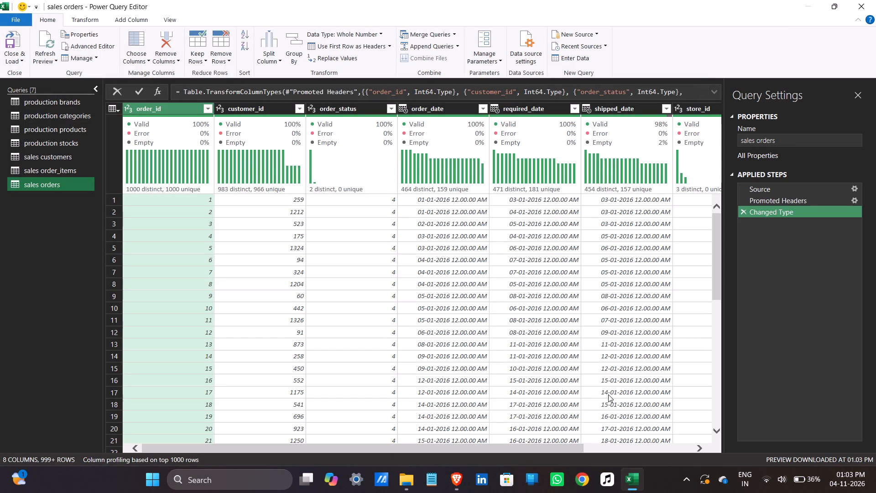
# Add the sales.staffs CSV file from the Data folder as a new query source.
pyautogui.click(589, 36)
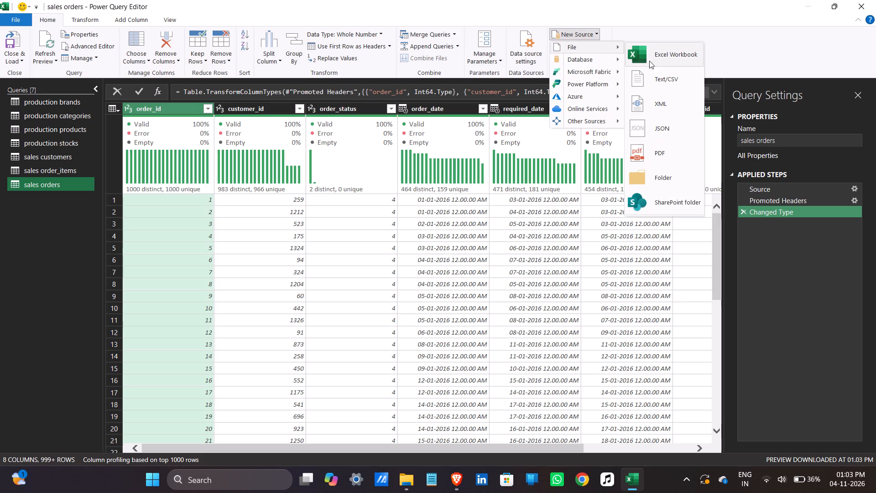
pyautogui.click(662, 76)
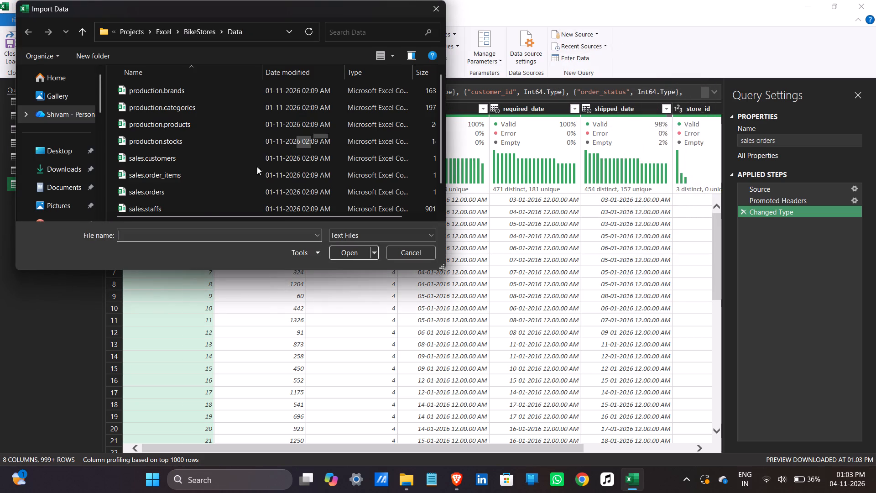
pyautogui.click(246, 206)
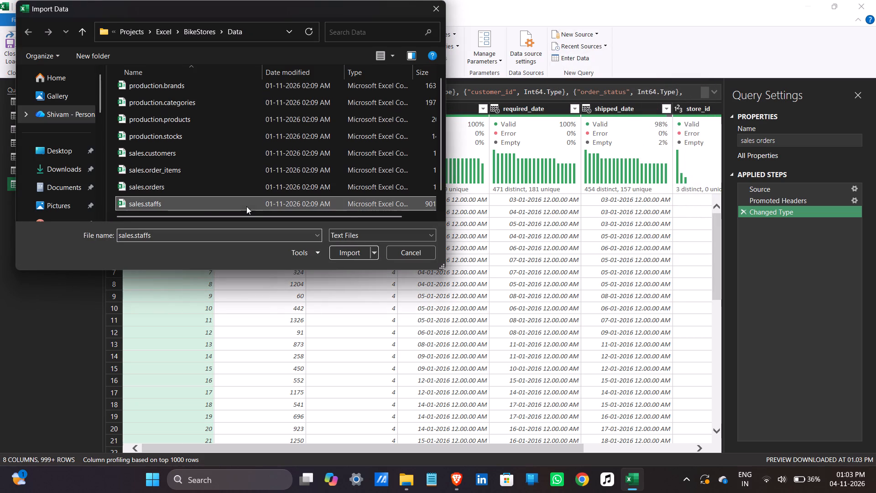
pyautogui.click(362, 255)
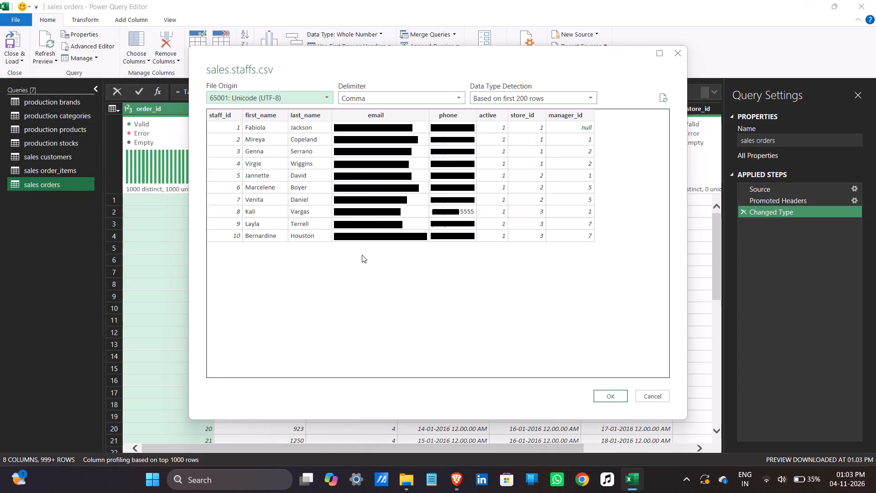
pyautogui.click(611, 389)
pyautogui.click(614, 397)
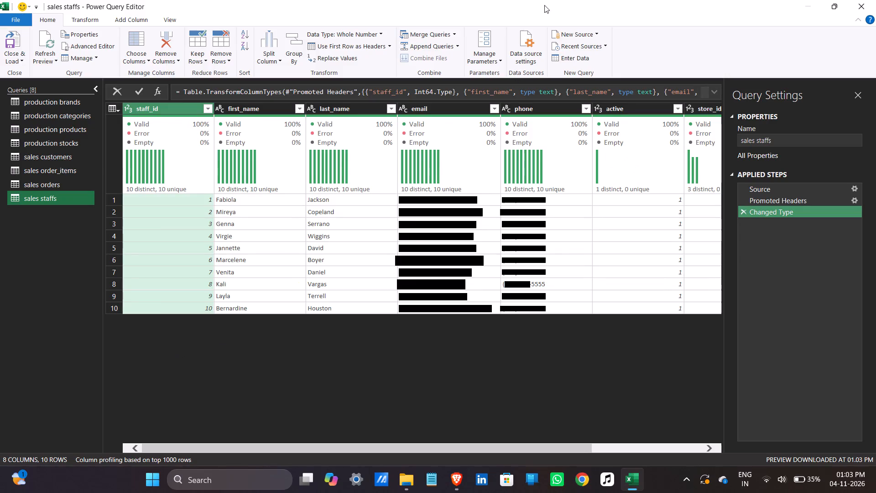
# Add the sales.stores CSV file from the Data folder as a new query source.
pyautogui.click(595, 35)
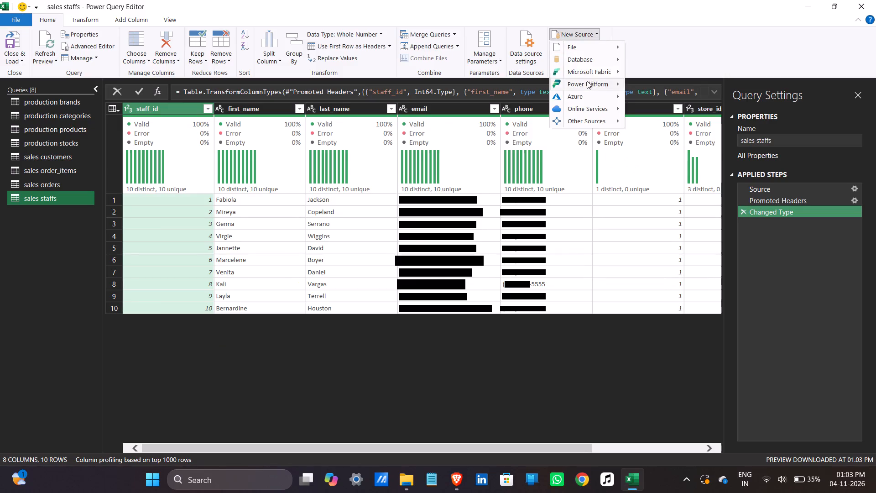
pyautogui.click(601, 63)
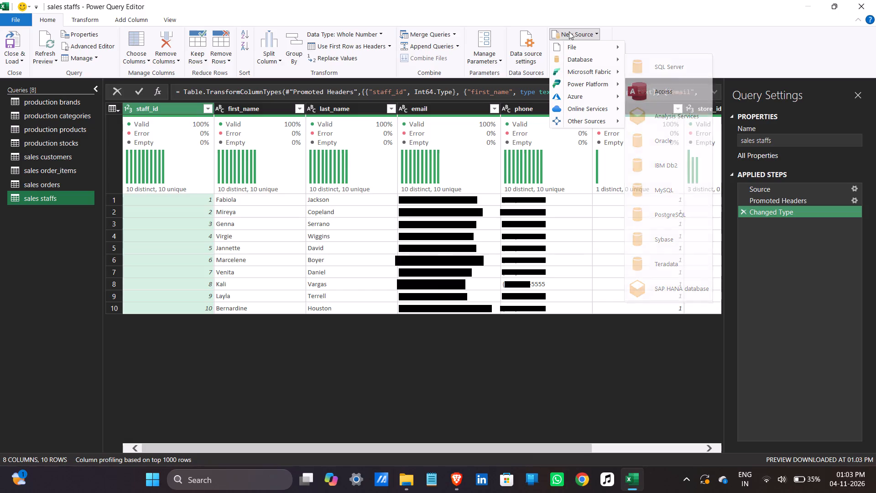
pyautogui.click(659, 82)
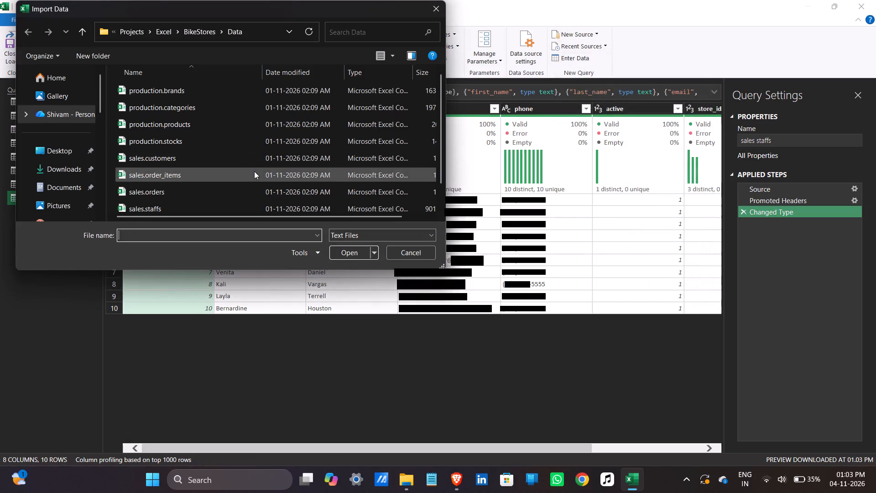
pyautogui.scroll(-2, 254, 171)
pyautogui.click(222, 195)
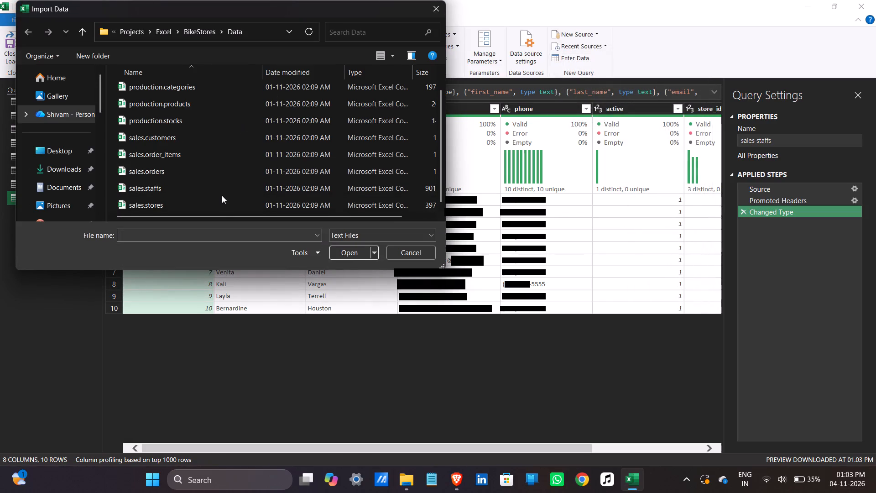
pyautogui.click(222, 209)
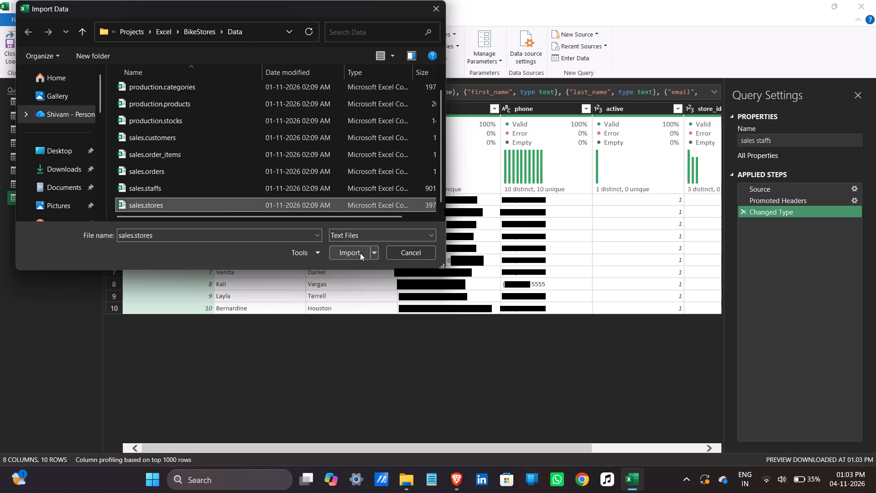
pyautogui.click(360, 253)
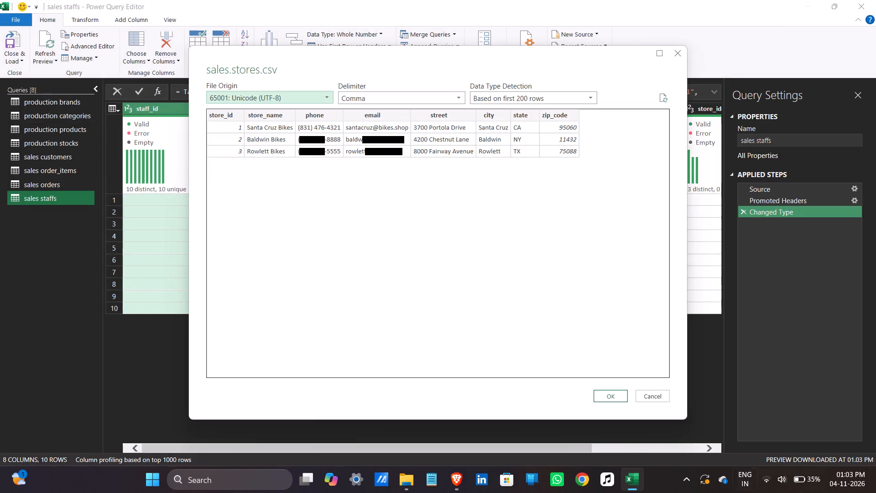
pyautogui.click(606, 393)
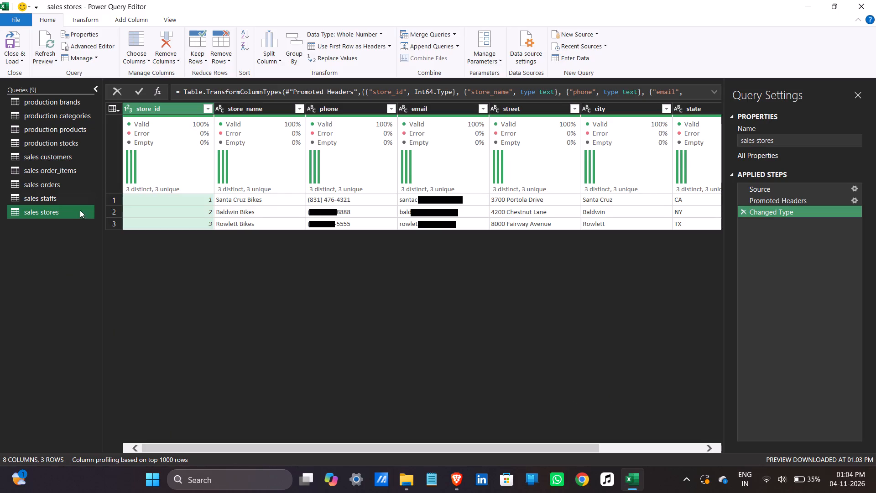
# Review the columns, data types and column quality of the production brands, categories, products and stocks queries.
pyautogui.click(68, 105)
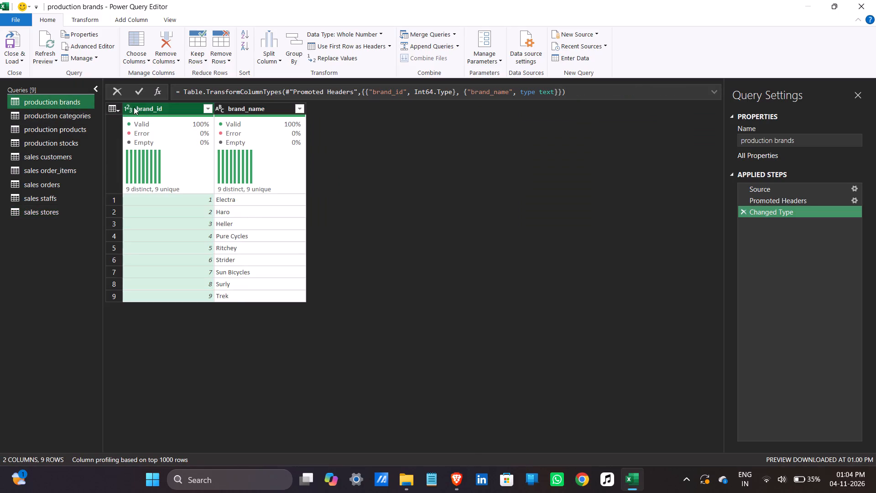
pyautogui.click(31, 117)
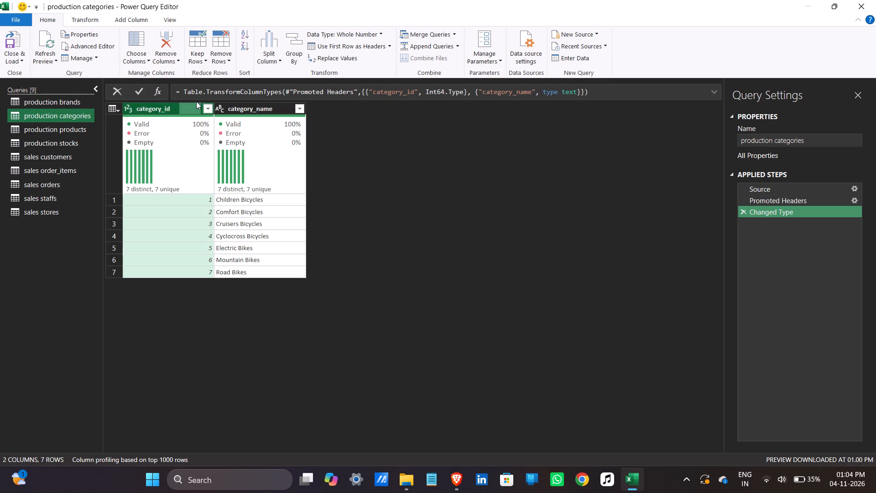
pyautogui.click(75, 131)
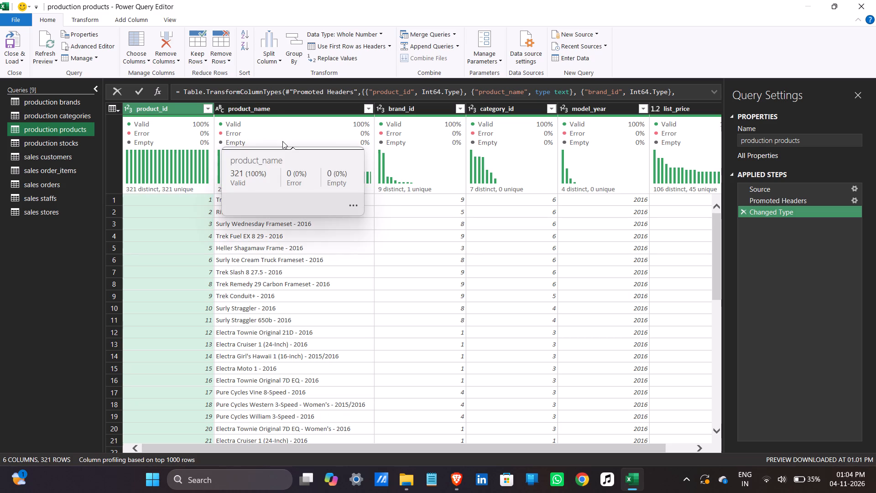
pyautogui.click(125, 106)
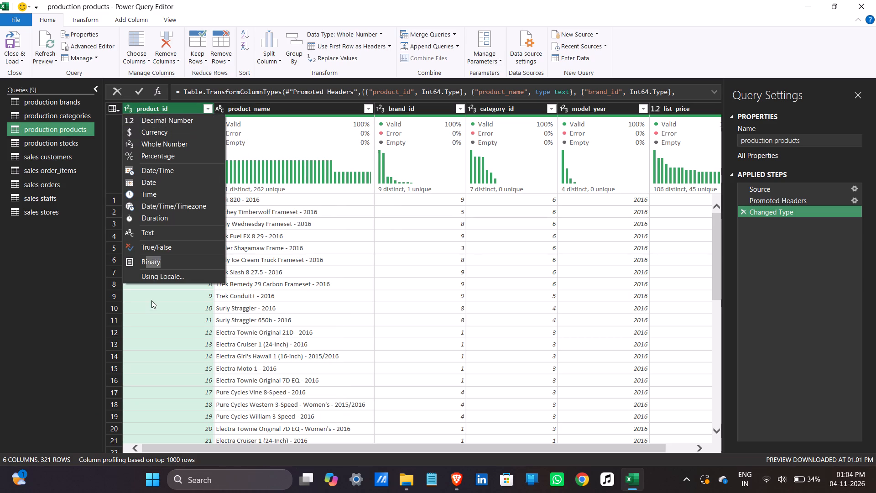
pyautogui.click(331, 185)
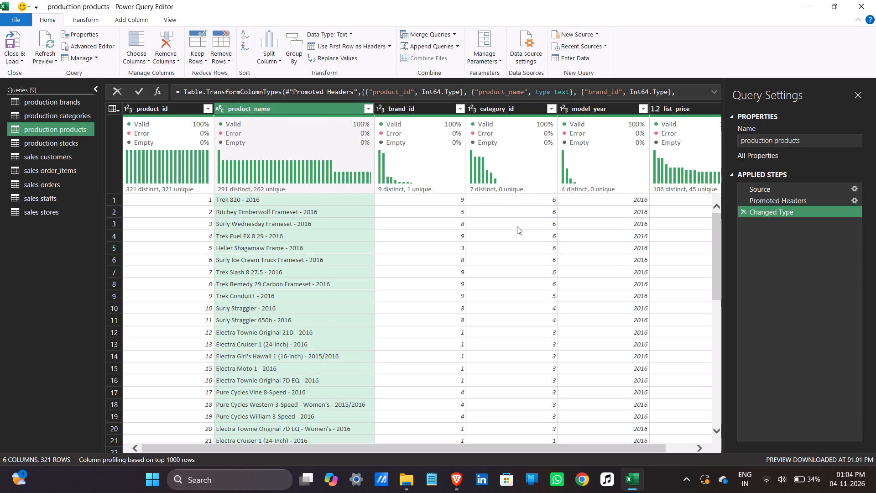
pyautogui.hscroll(-2, 540, 235)
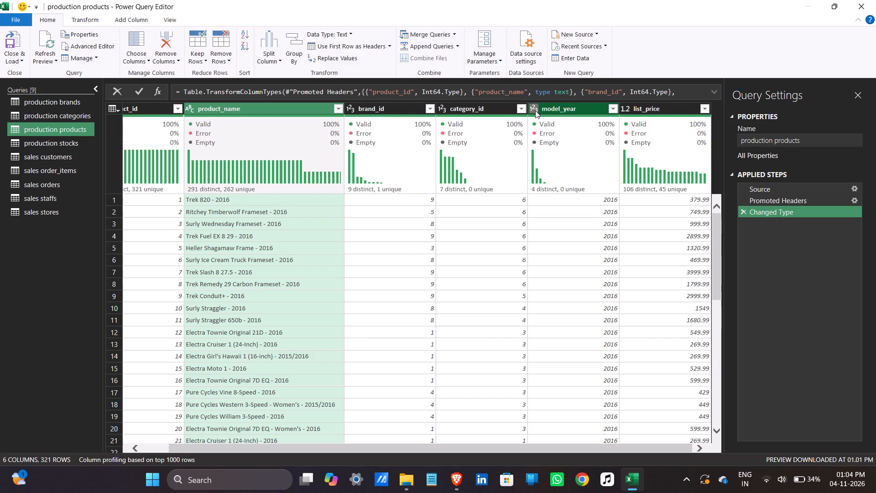
pyautogui.hscroll(-1, 662, 217)
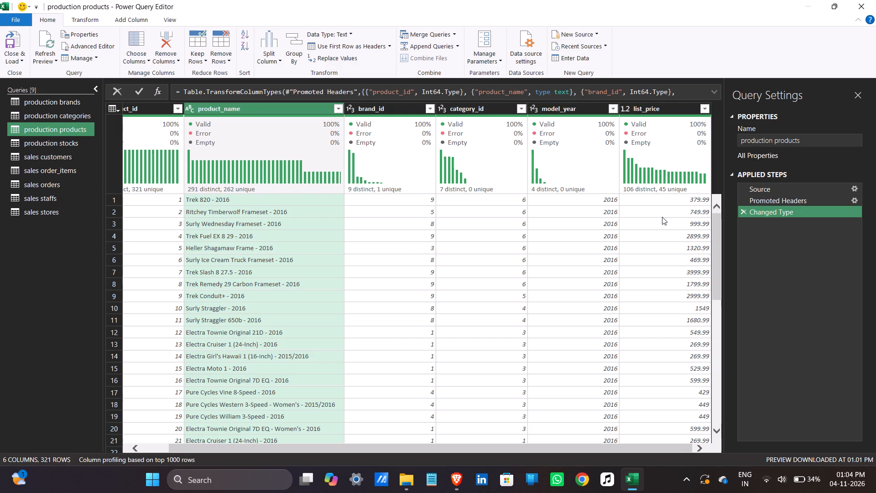
pyautogui.hscroll(-2, 662, 217)
pyautogui.hscroll(5, 662, 217)
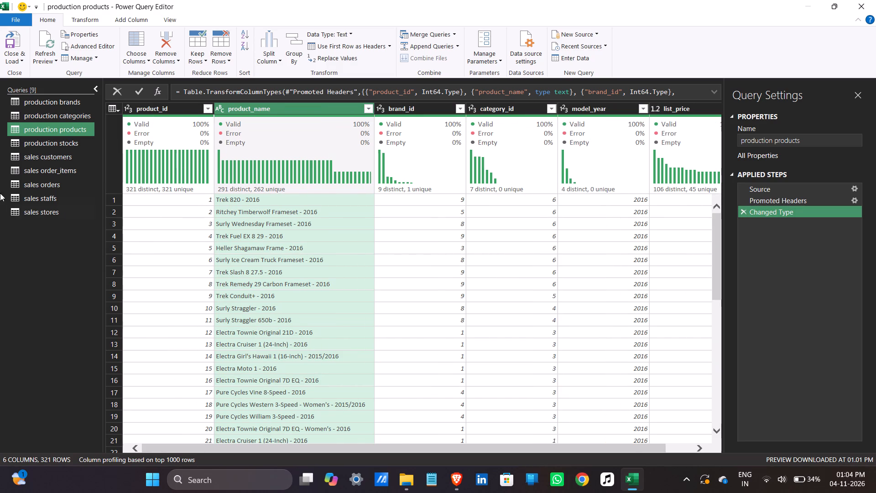
pyautogui.click(32, 139)
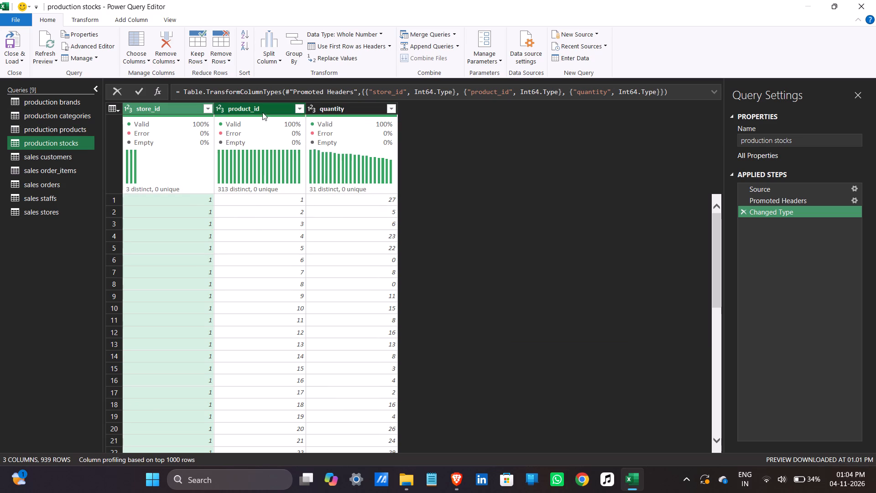
# Review the columns, data types and column quality of the sales customers, order_items, orders, staffs and stores queries.
pyautogui.click(46, 163)
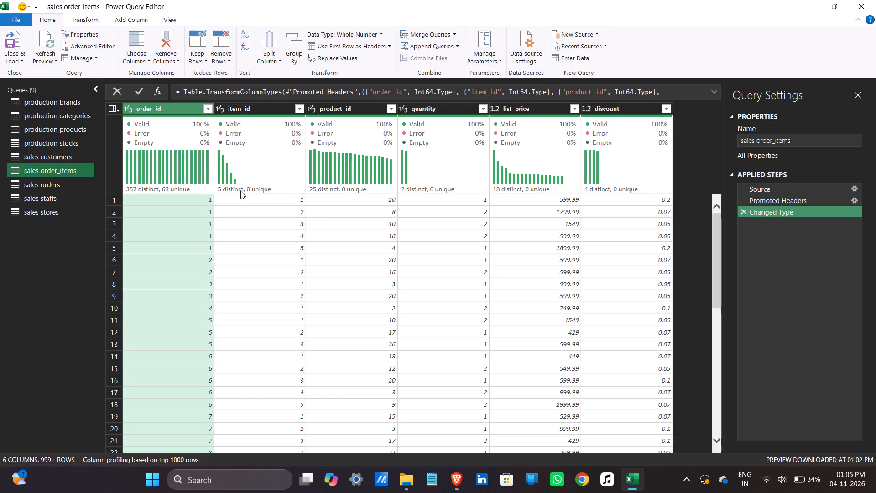
pyautogui.hscroll(-6, 379, 238)
pyautogui.click(58, 152)
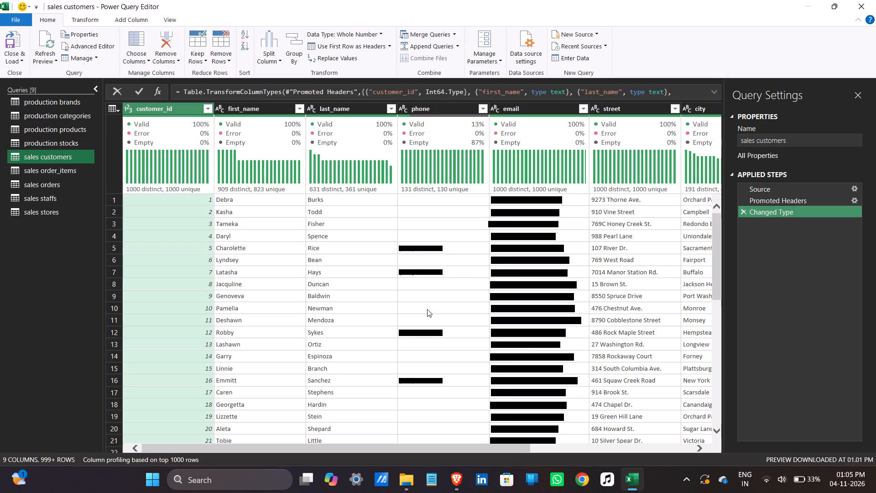
pyautogui.hscroll(-5, 554, 315)
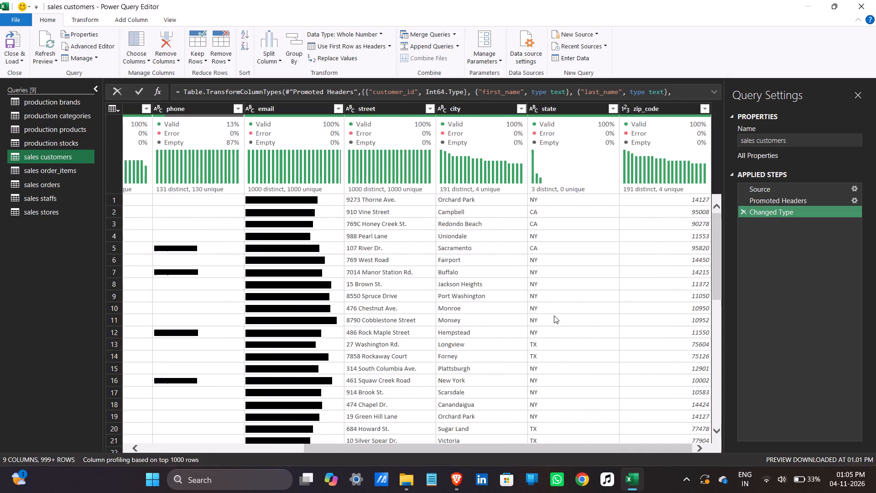
pyautogui.hscroll(-3, 554, 315)
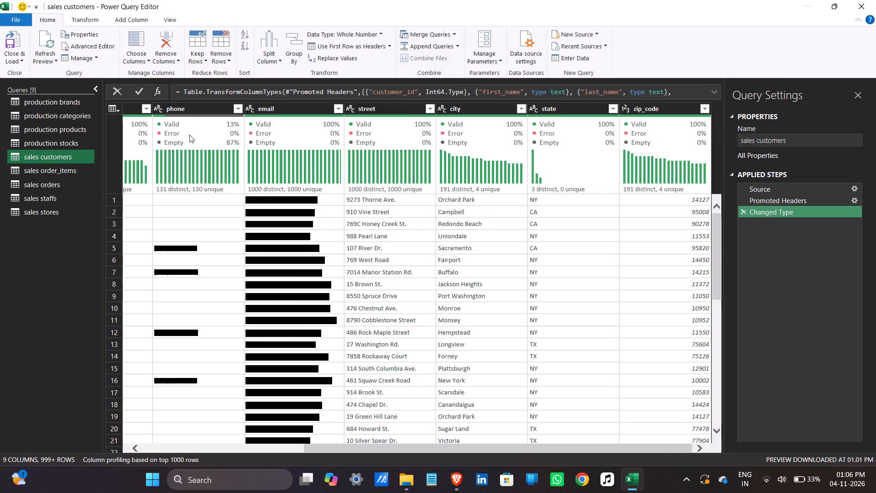
pyautogui.click(54, 171)
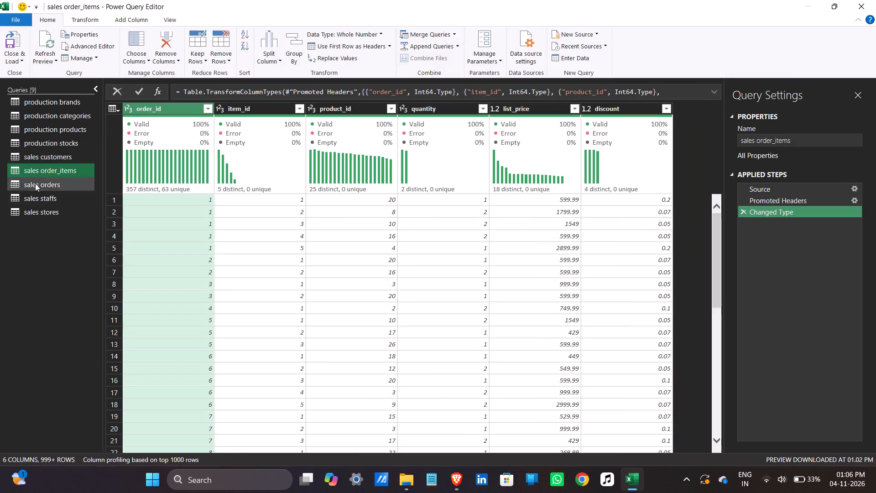
pyautogui.click(42, 181)
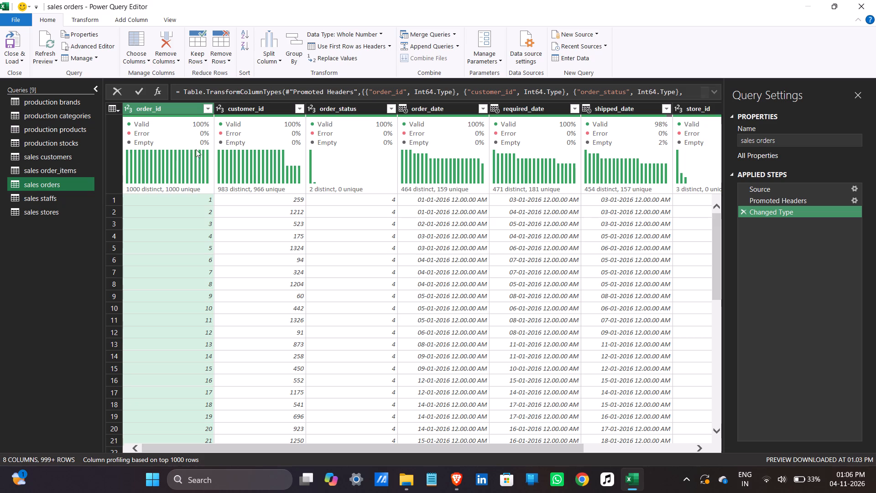
pyautogui.hscroll(-1, 414, 174)
pyautogui.hscroll(-3, 639, 209)
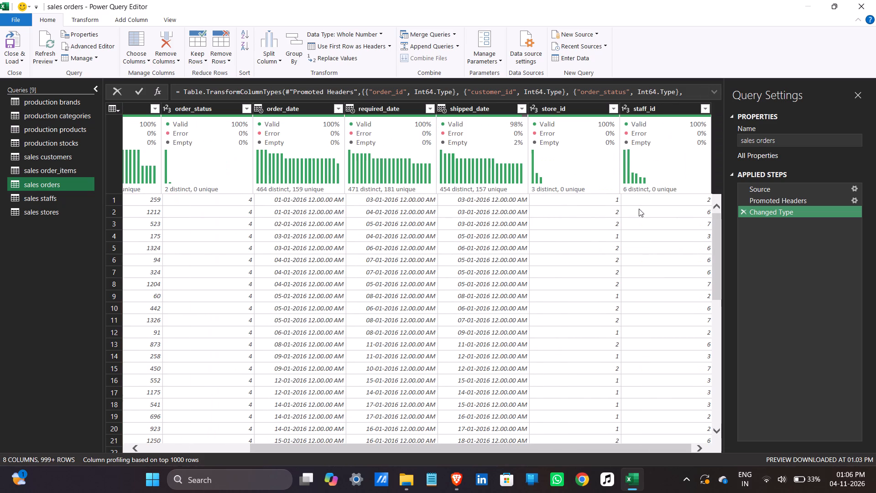
pyautogui.click(26, 203)
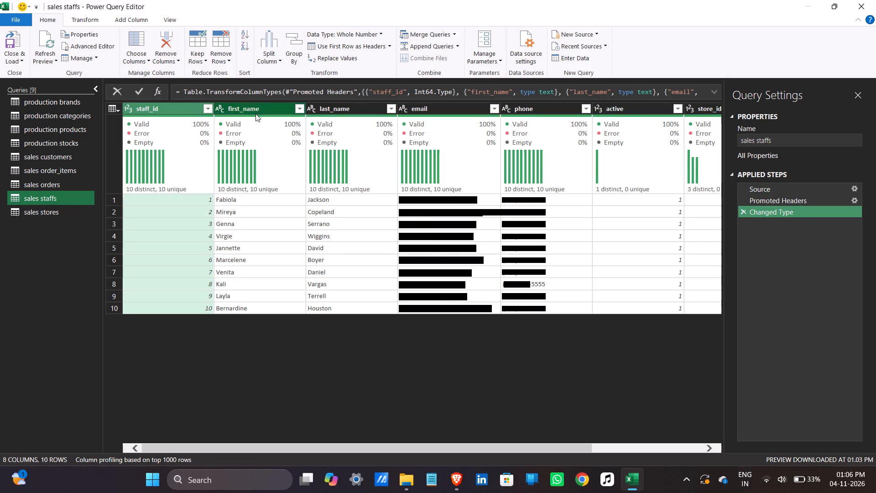
pyautogui.hscroll(-5, 421, 215)
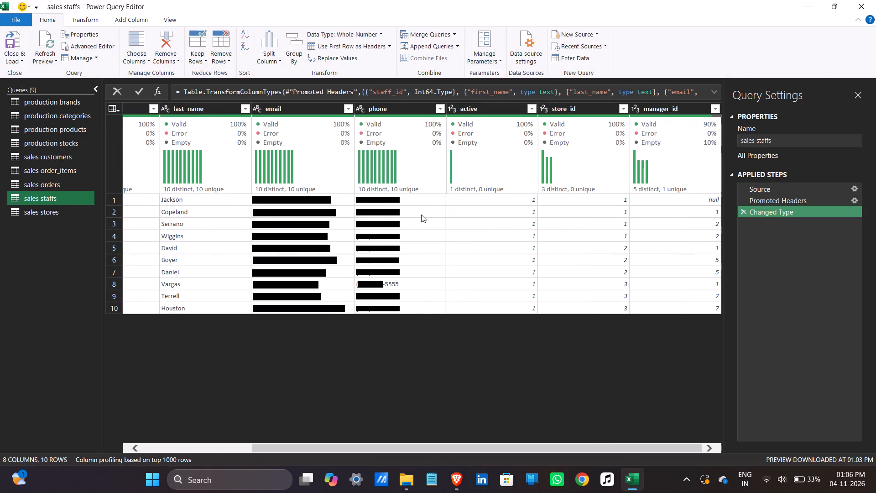
pyautogui.hscroll(-1, 421, 215)
pyautogui.click(22, 212)
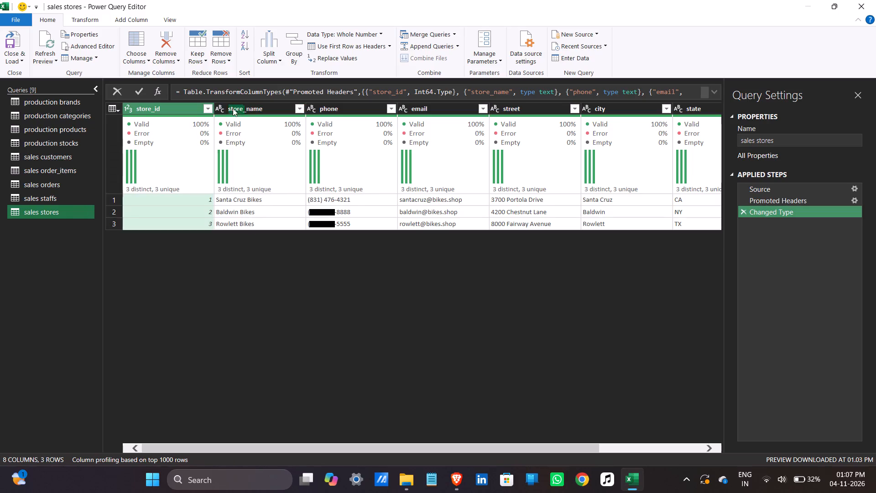
# Close the Power Query Editor and load all nine queries into worksheets of the BikeStoreReport workbook.
pyautogui.click(11, 43)
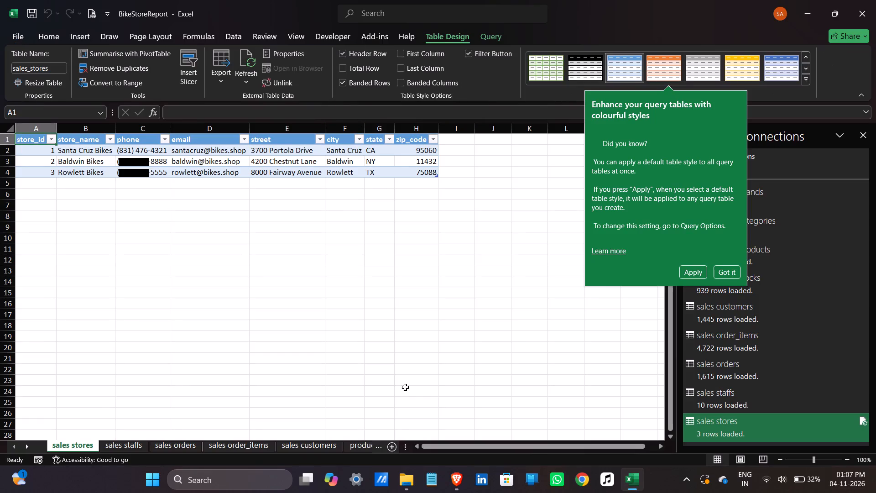
pyautogui.click(538, 325)
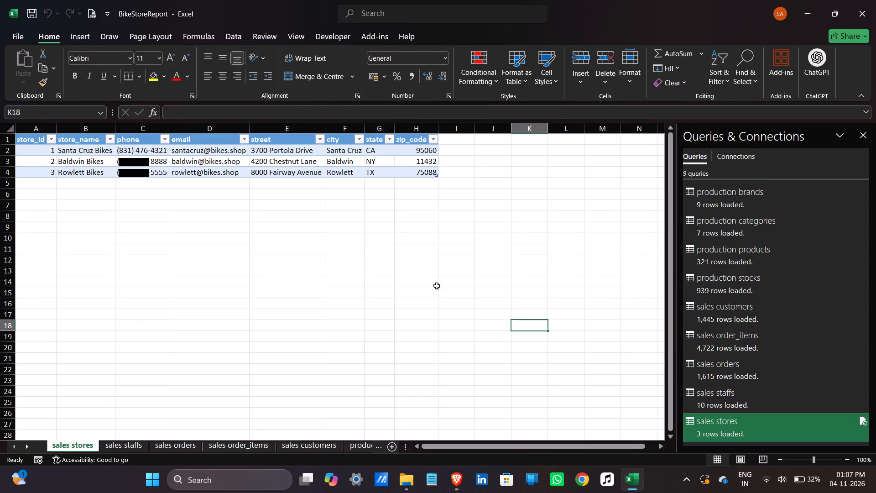
# Check the loaded worksheet table of each production and sales query, from production brands through sales stores.
pyautogui.scroll(4, 820, 299)
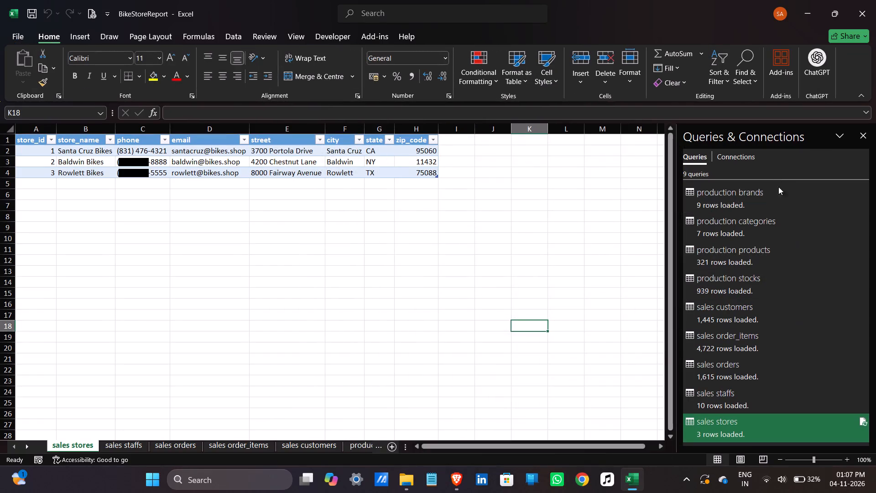
pyautogui.click(780, 194)
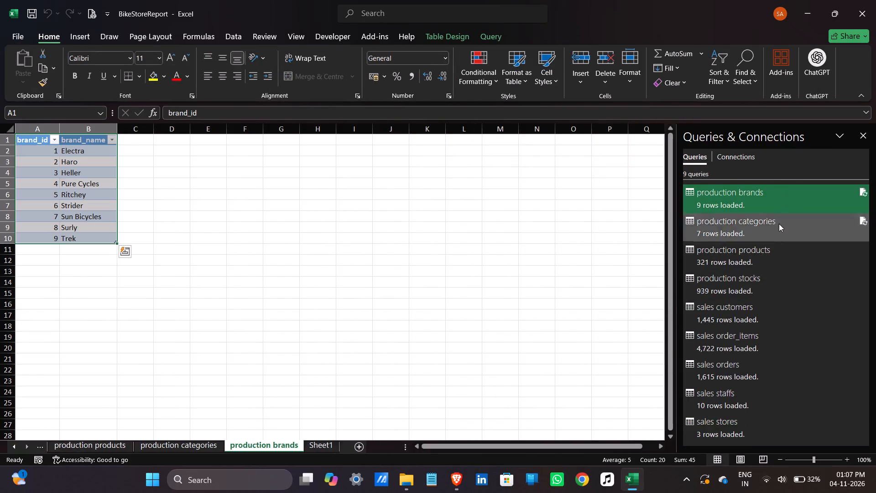
pyautogui.click(779, 232)
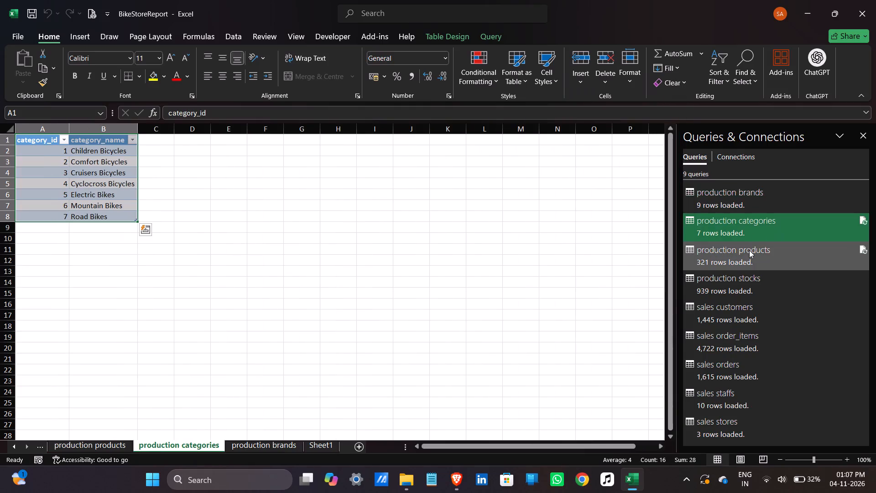
pyautogui.click(751, 259)
pyautogui.click(741, 294)
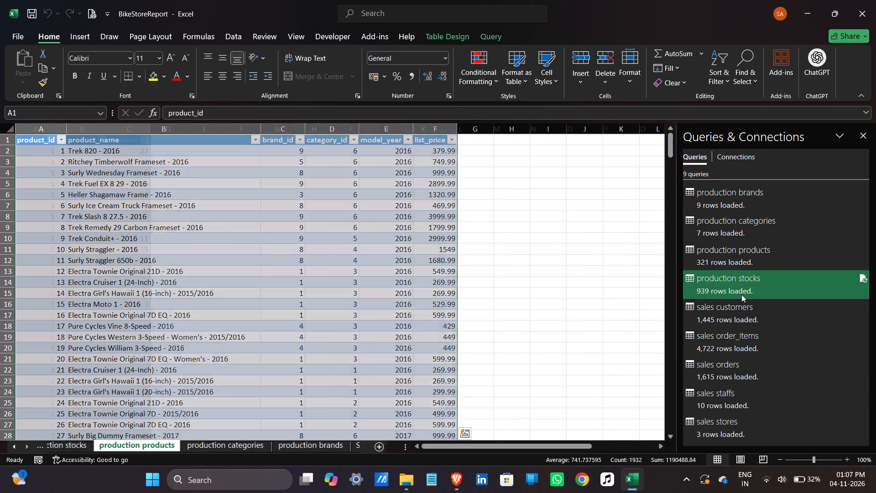
pyautogui.click(743, 316)
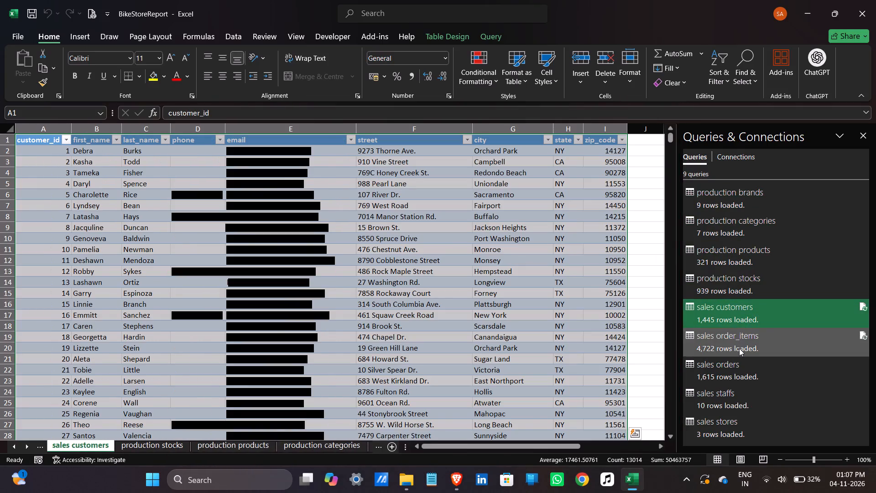
pyautogui.click(739, 348)
pyautogui.click(735, 366)
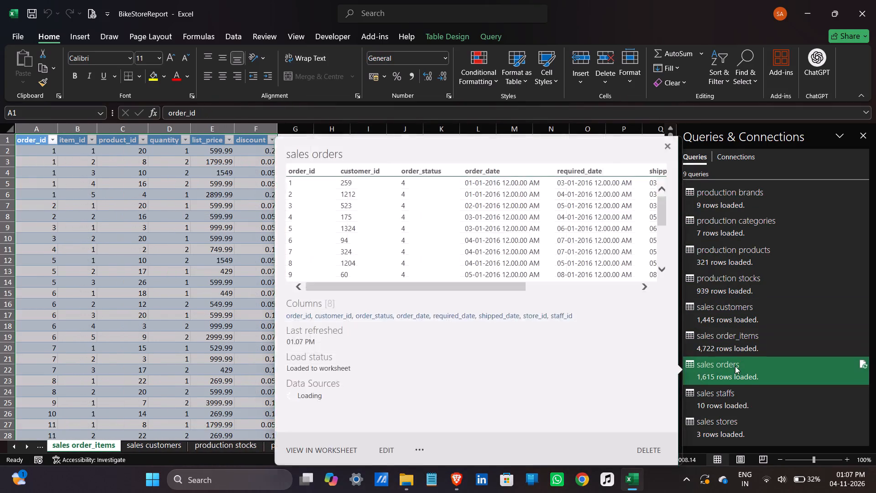
pyautogui.click(735, 401)
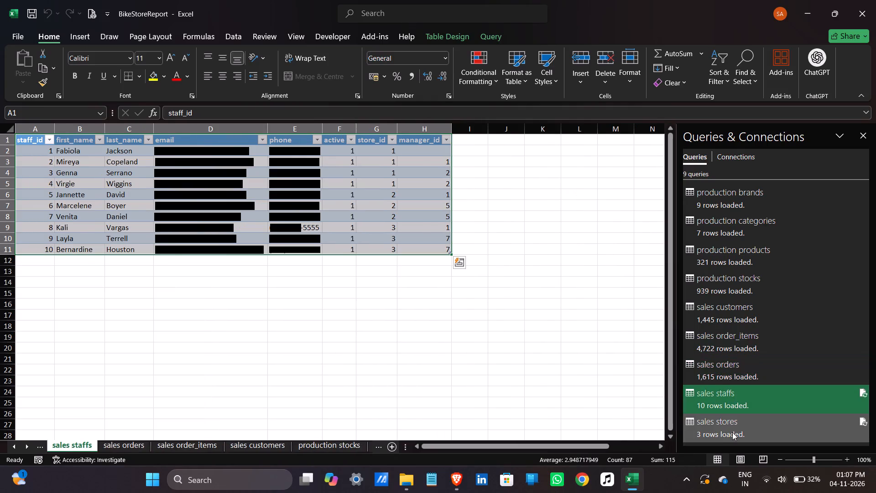
pyautogui.click(732, 432)
pyautogui.click(549, 340)
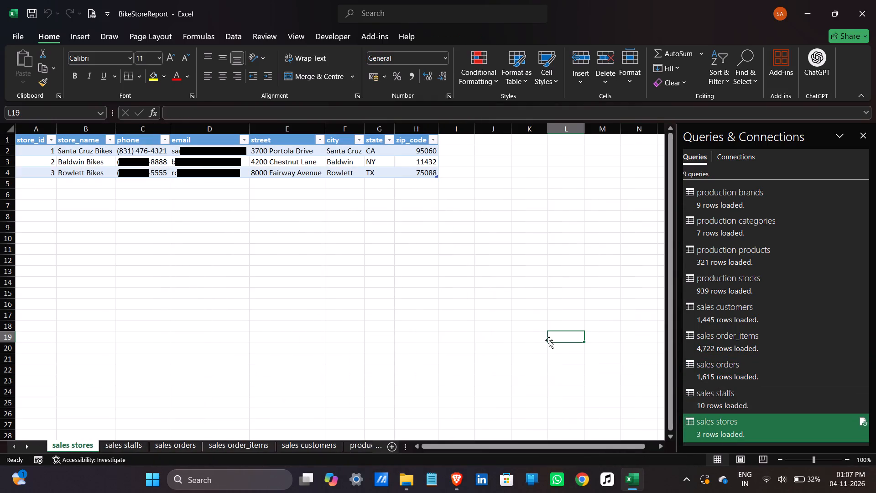
pyautogui.scroll(2, 480, 196)
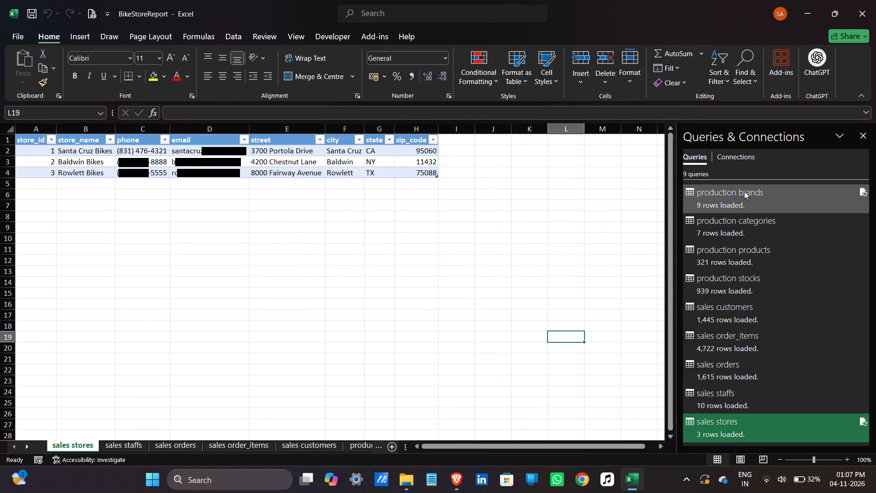
pyautogui.click(744, 189)
pyautogui.scroll(2, 744, 189)
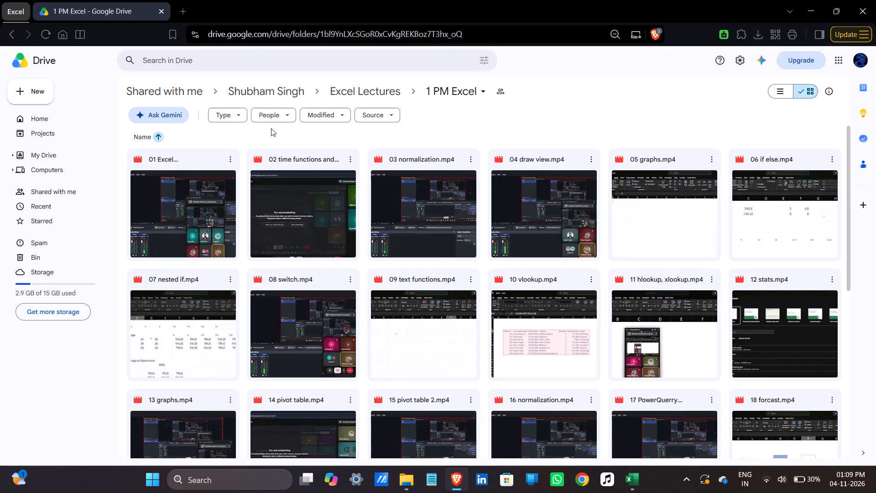
pyautogui.hotkey('ctrl', 't')
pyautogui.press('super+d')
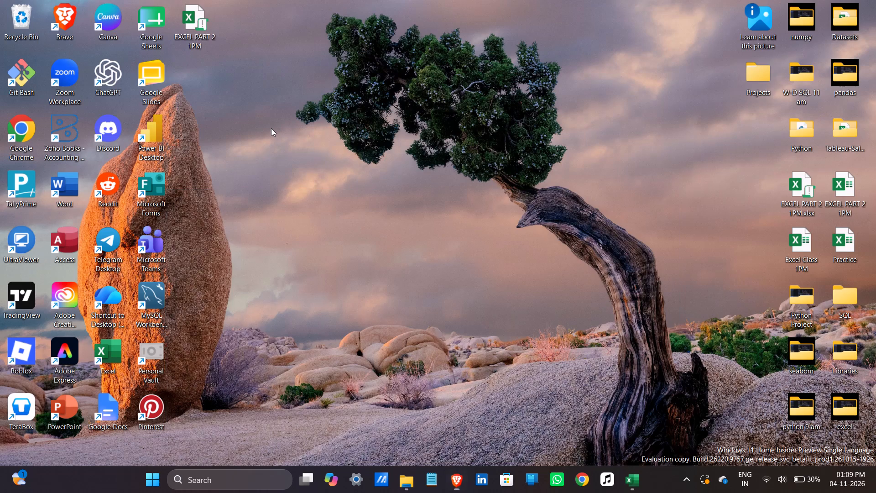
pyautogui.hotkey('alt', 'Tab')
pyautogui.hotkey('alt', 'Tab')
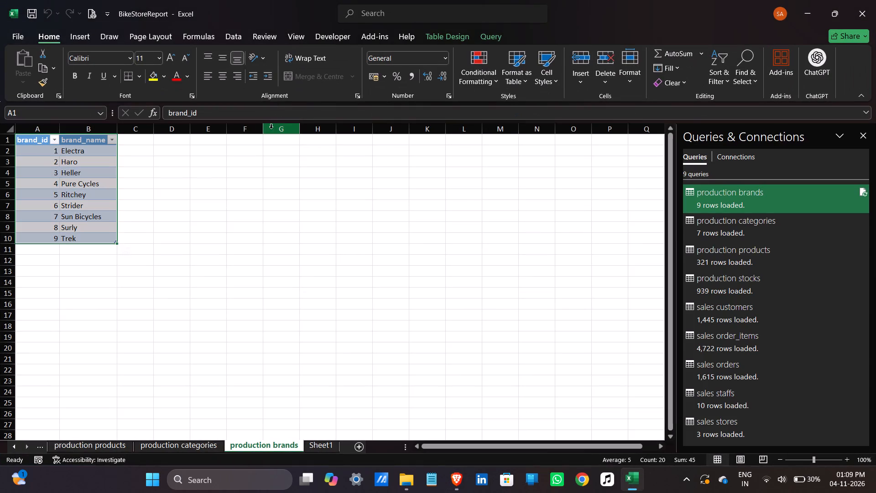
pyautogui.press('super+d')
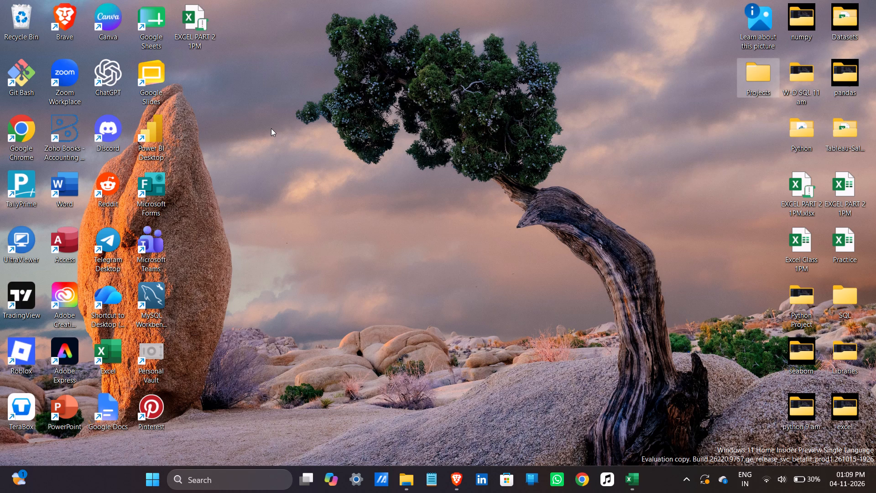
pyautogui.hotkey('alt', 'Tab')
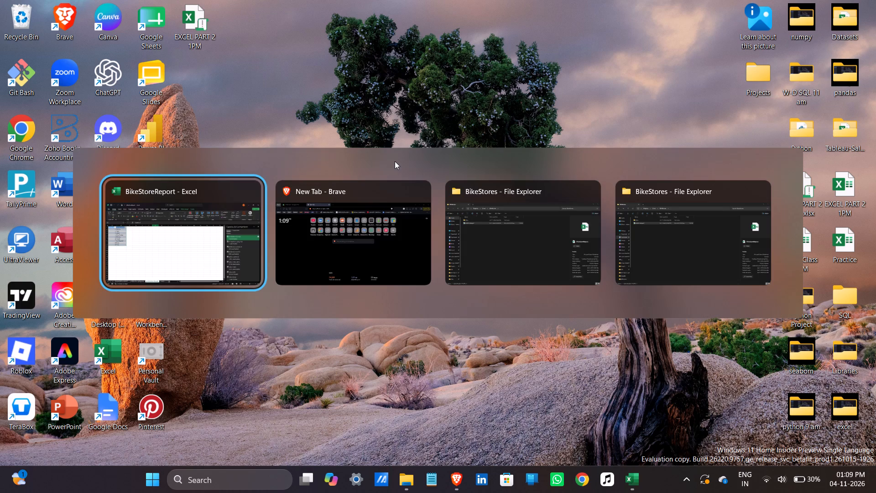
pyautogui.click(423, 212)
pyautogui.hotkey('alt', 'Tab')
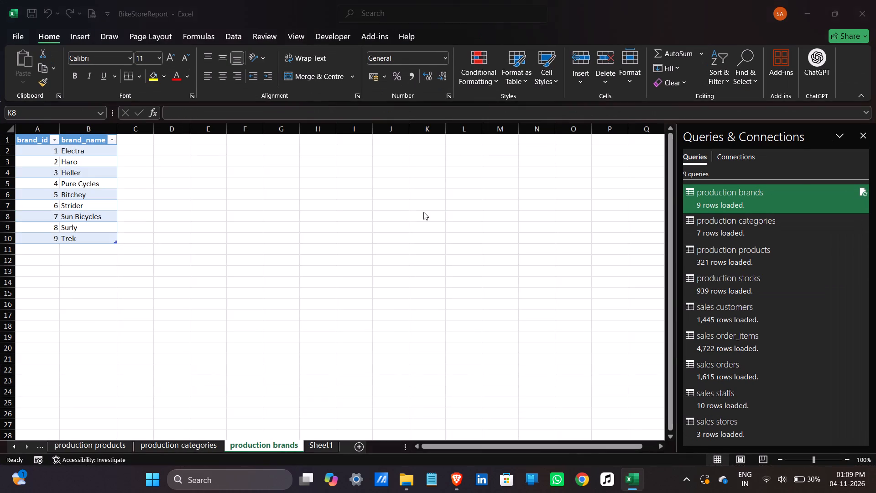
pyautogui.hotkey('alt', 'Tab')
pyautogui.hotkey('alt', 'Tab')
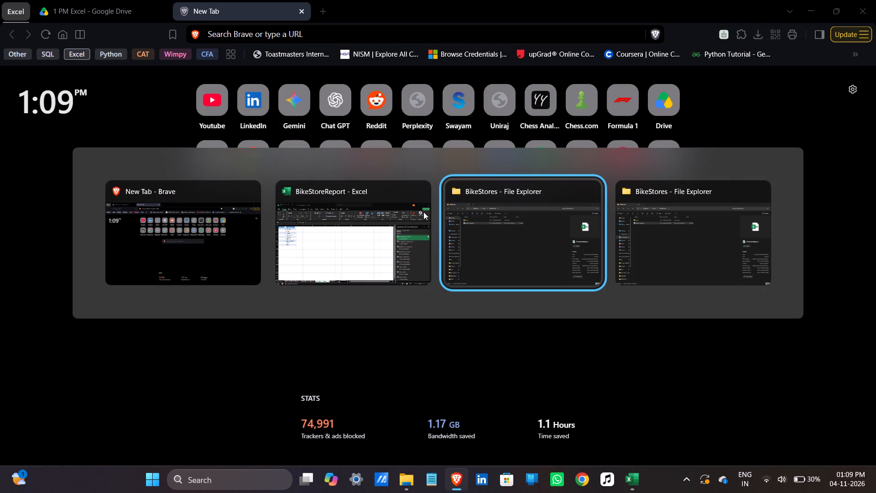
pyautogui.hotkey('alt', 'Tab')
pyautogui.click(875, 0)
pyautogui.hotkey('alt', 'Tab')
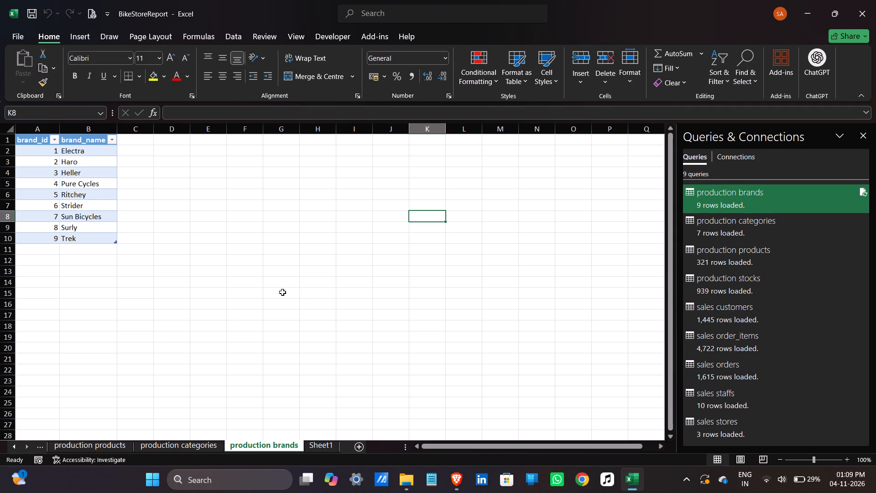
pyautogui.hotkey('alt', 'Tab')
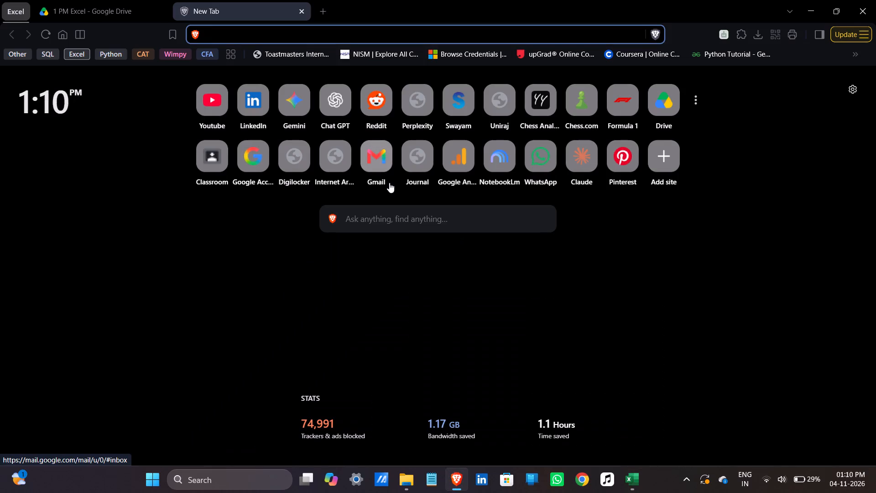
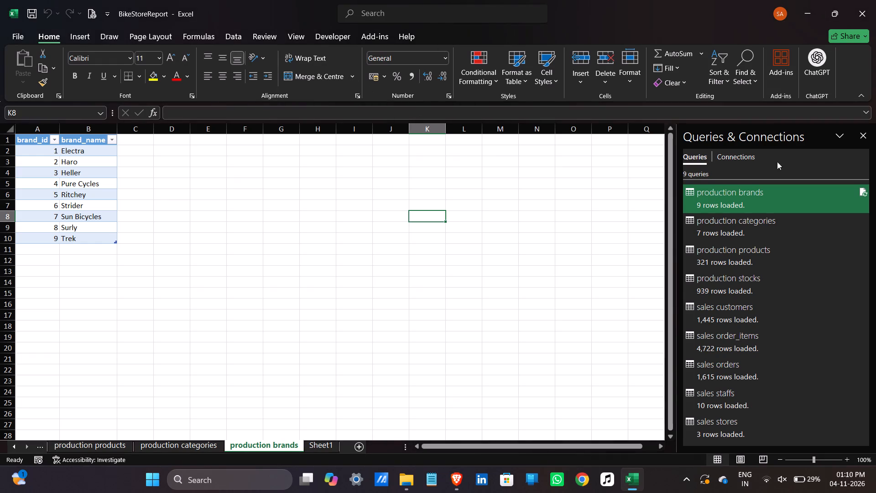
# Close the Queries & Connections pane.
pyautogui.click(863, 133)
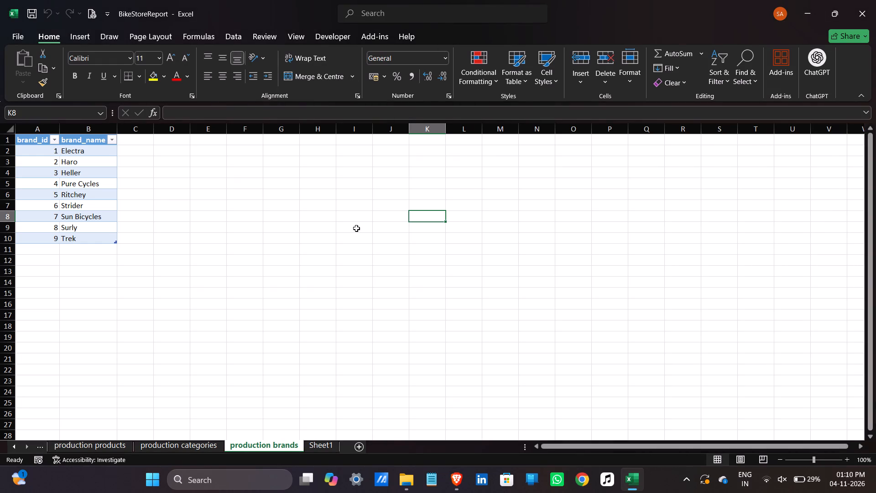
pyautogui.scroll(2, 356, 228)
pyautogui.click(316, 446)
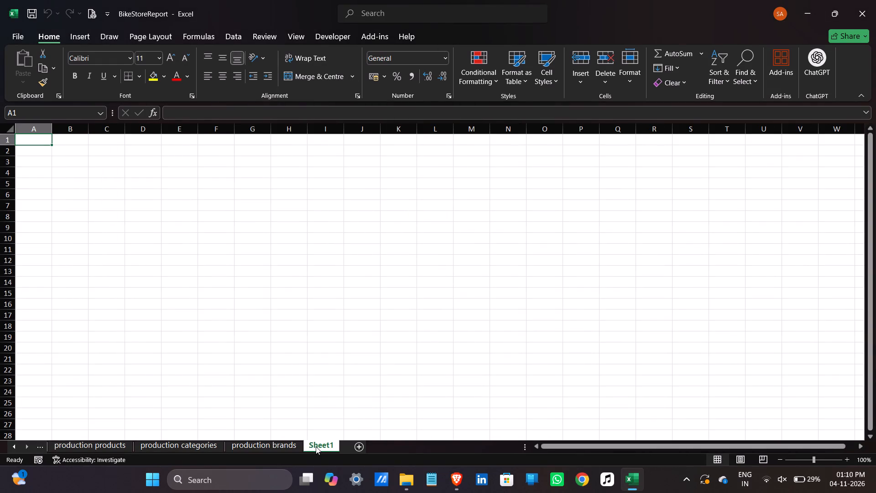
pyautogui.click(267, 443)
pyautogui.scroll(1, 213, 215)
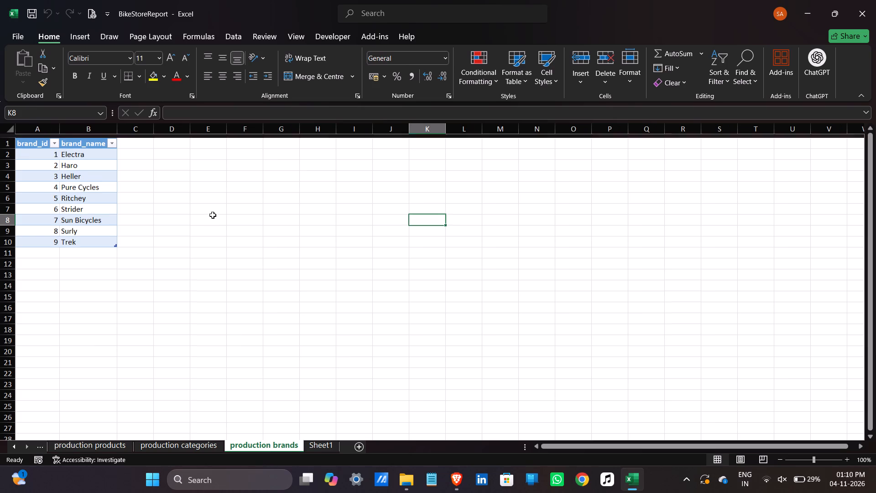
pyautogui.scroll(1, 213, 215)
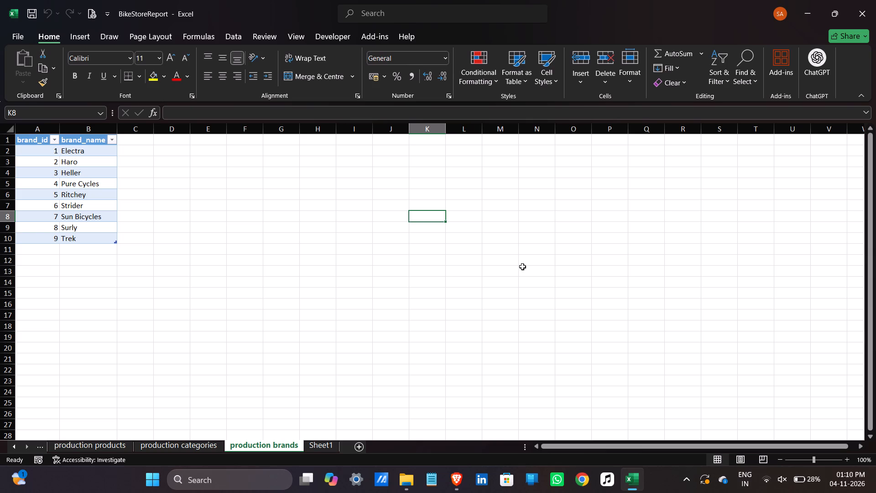
# Try the grey and blue table styles on the production brands table, settling on the green banded style with gridlines.
pyautogui.click(86, 175)
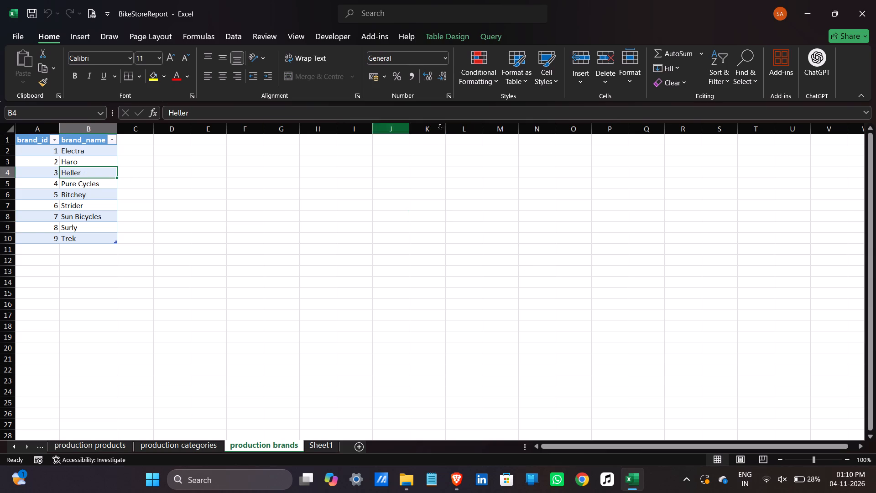
pyautogui.click(455, 38)
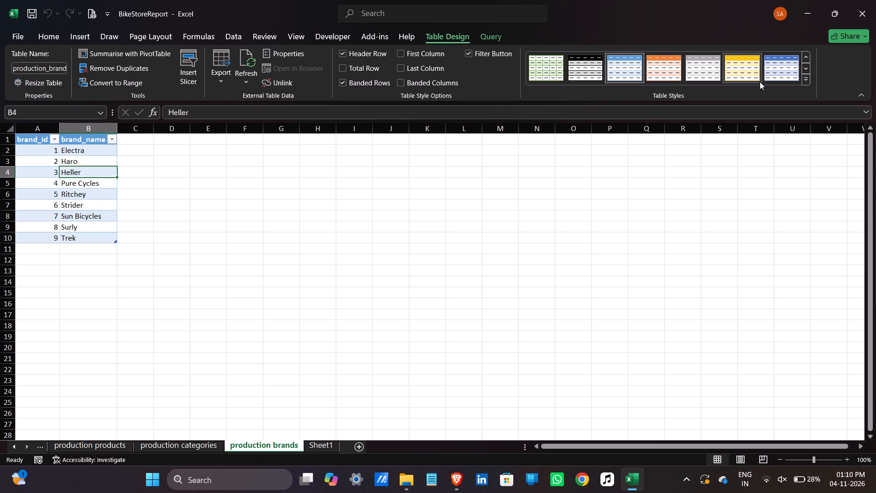
pyautogui.click(703, 68)
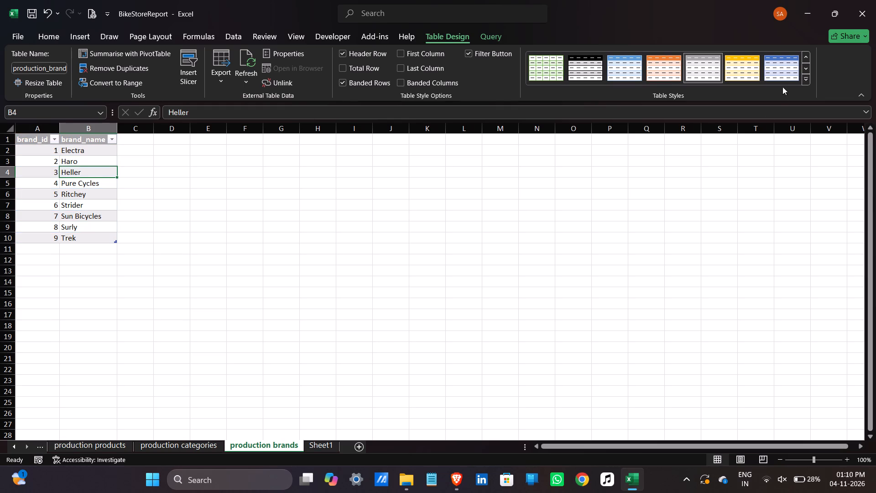
pyautogui.click(631, 65)
pyautogui.click(556, 67)
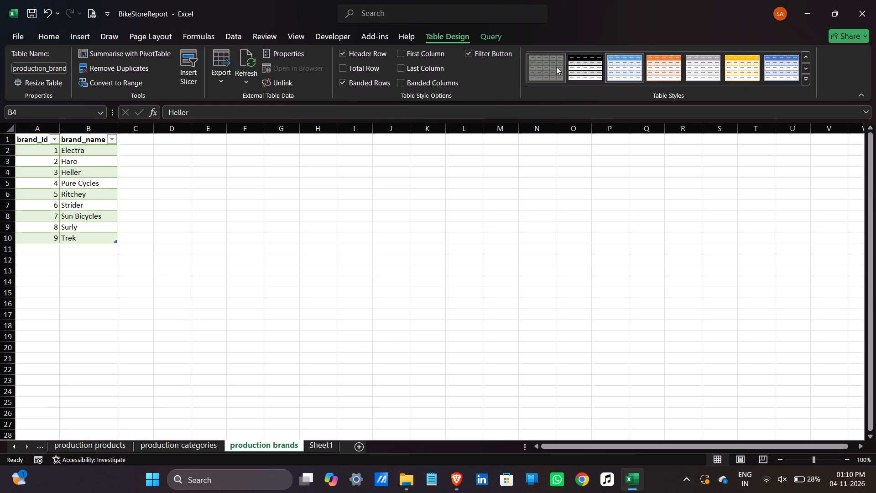
# Apply the same green banded table style to the production categories, production products and production stocks tables.
pyautogui.click(197, 445)
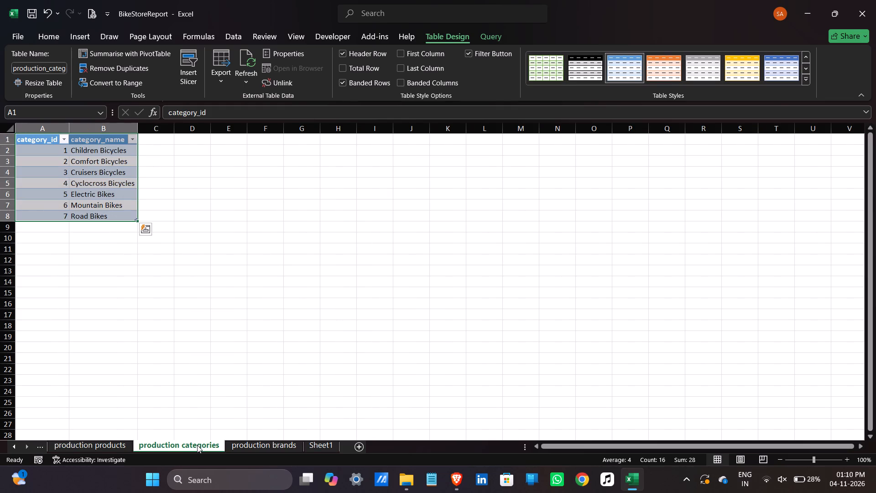
pyautogui.click(546, 66)
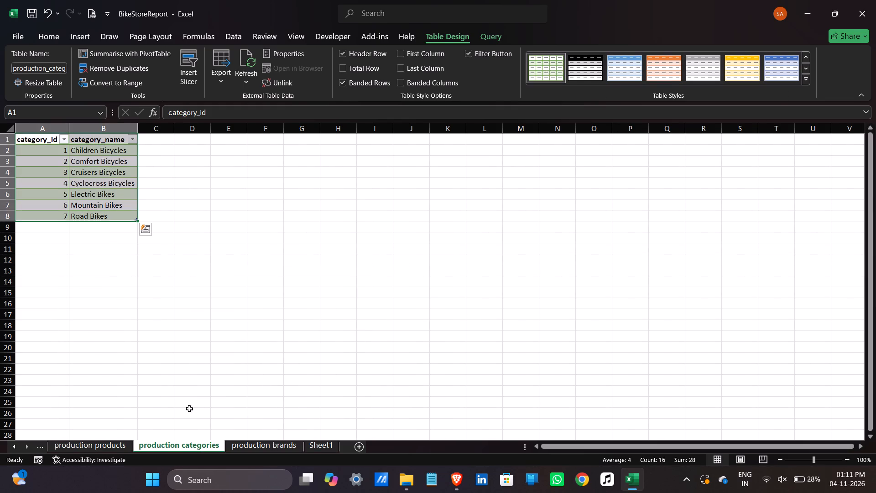
pyautogui.click(94, 450)
pyautogui.click(558, 59)
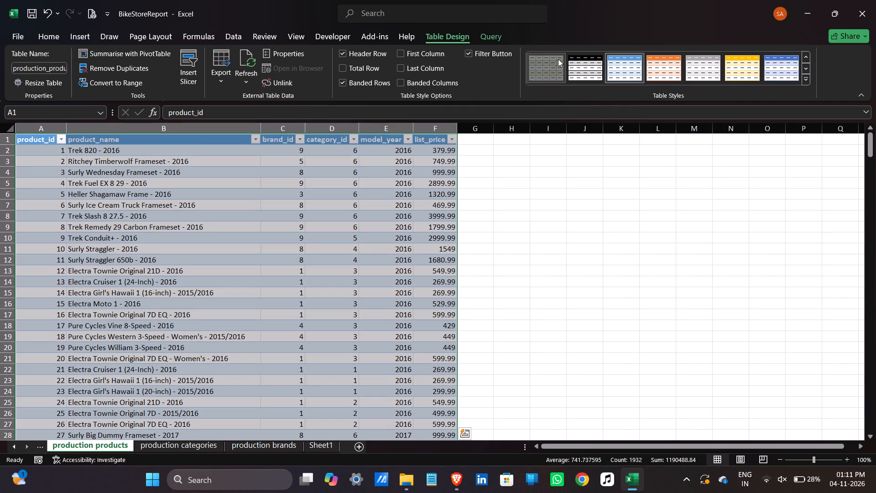
pyautogui.hscroll(2, 98, 450)
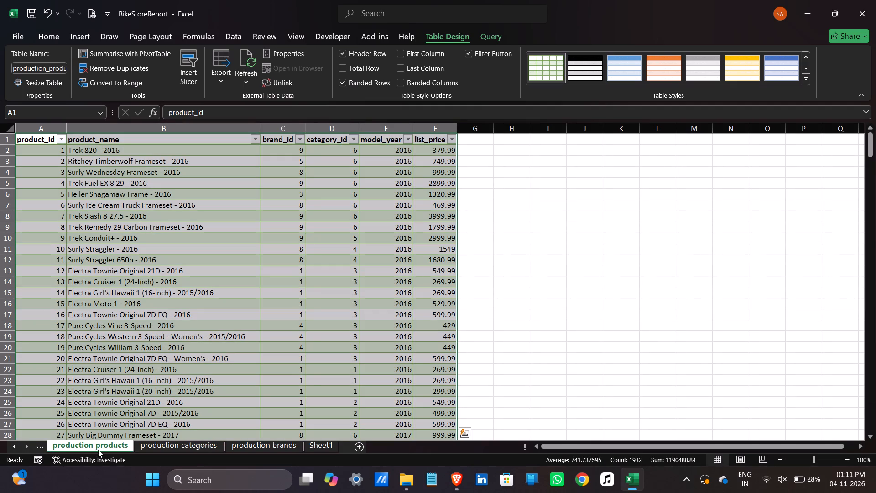
pyautogui.click(39, 451)
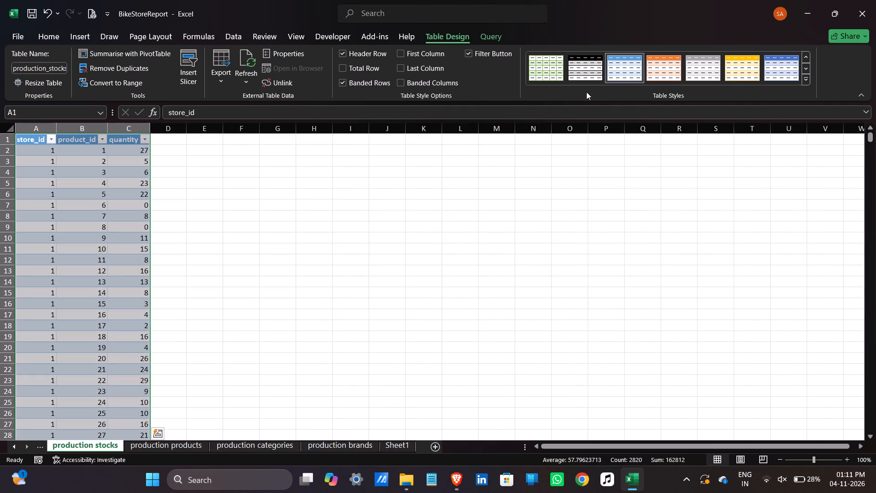
pyautogui.click(559, 78)
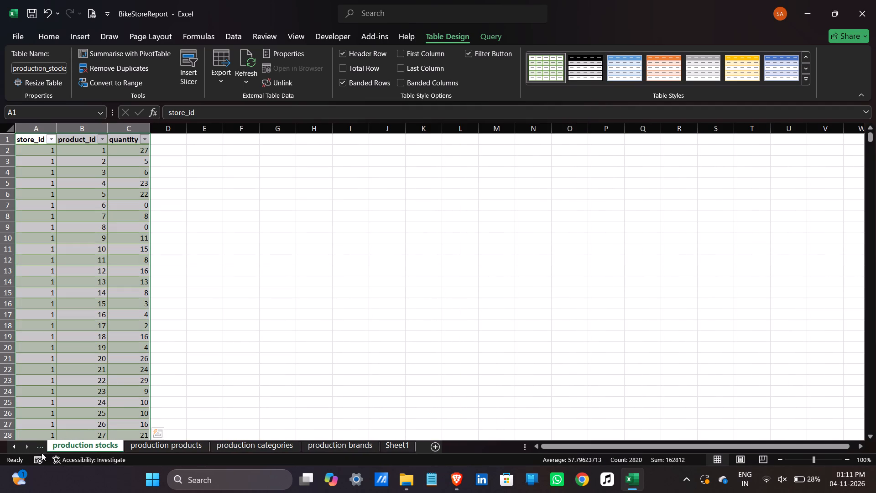
# Apply the same green banded table style to the sales customers, order_items, orders, staffs and stores tables.
pyautogui.click(36, 446)
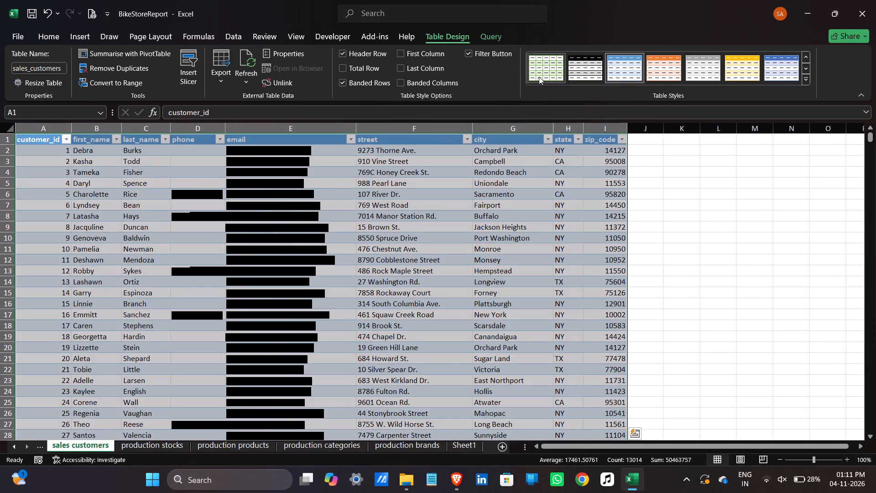
pyautogui.click(539, 77)
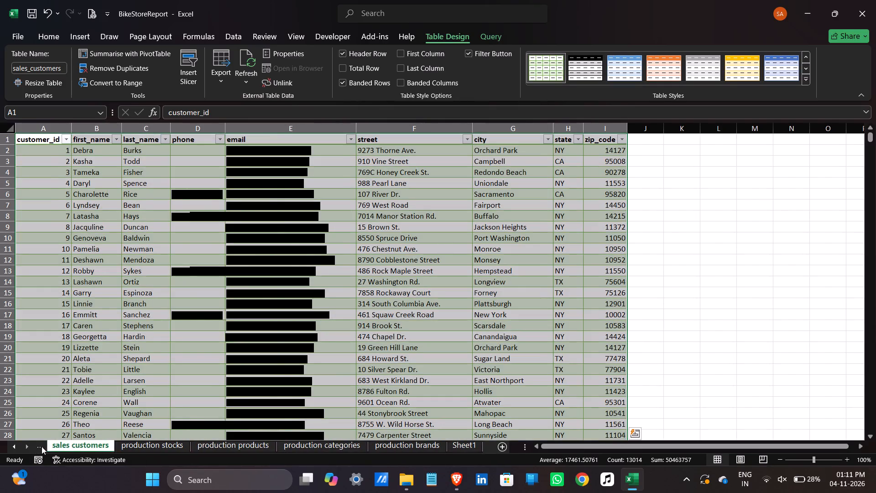
pyautogui.click(42, 446)
pyautogui.click(542, 54)
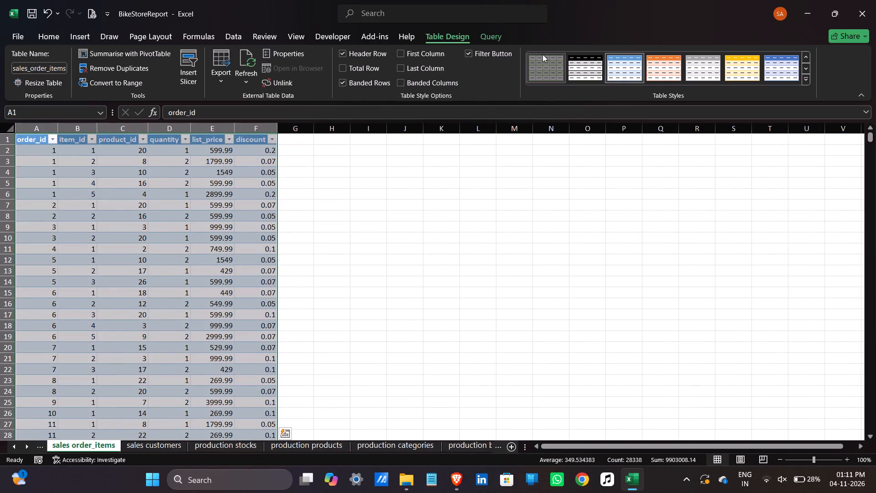
pyautogui.click(44, 448)
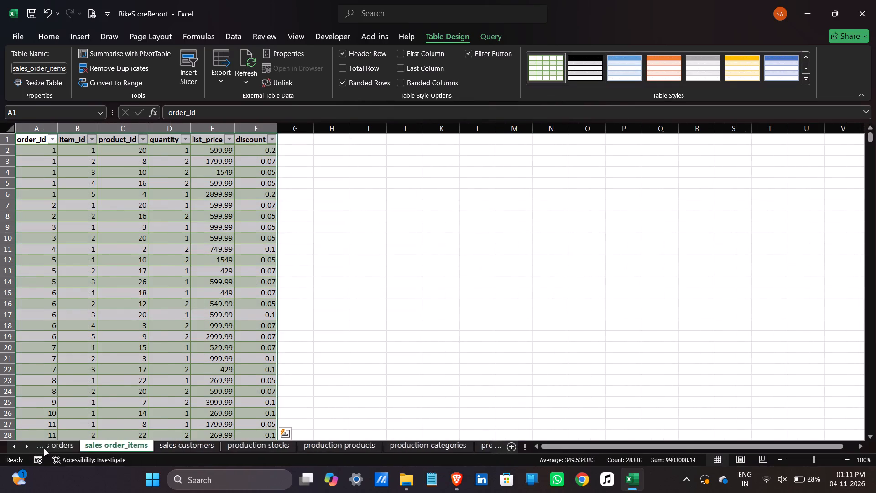
pyautogui.click(541, 75)
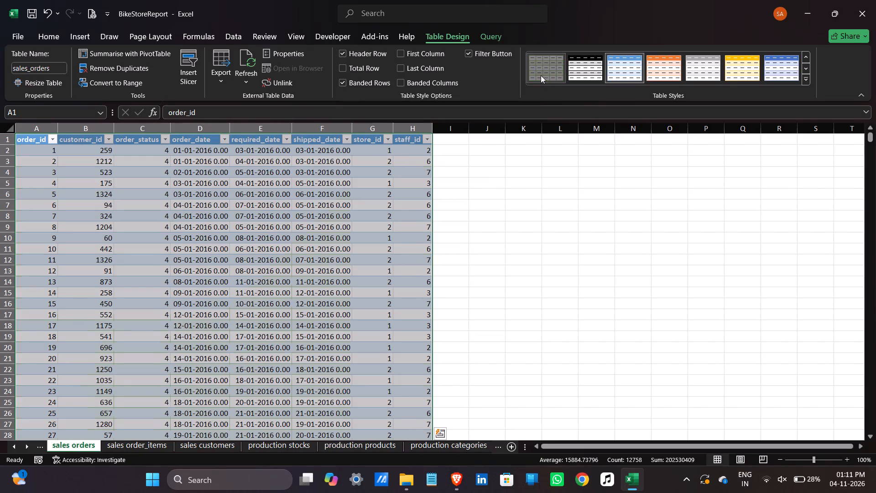
pyautogui.click(45, 447)
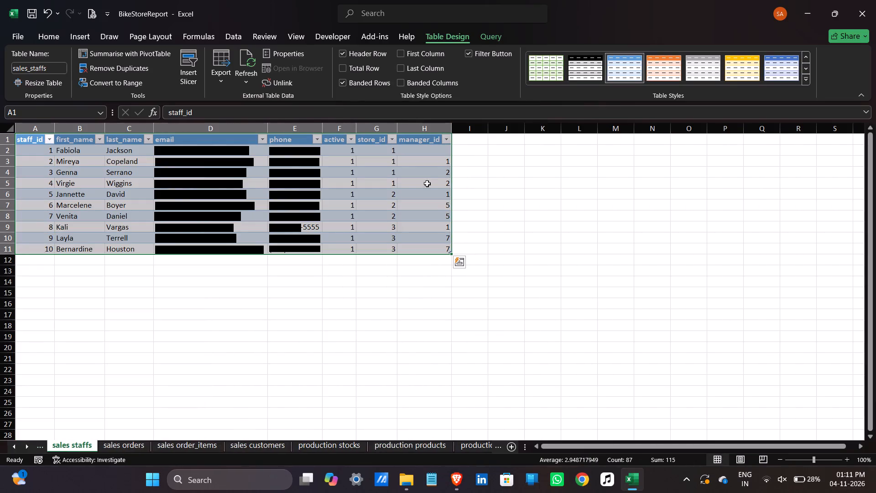
pyautogui.click(549, 76)
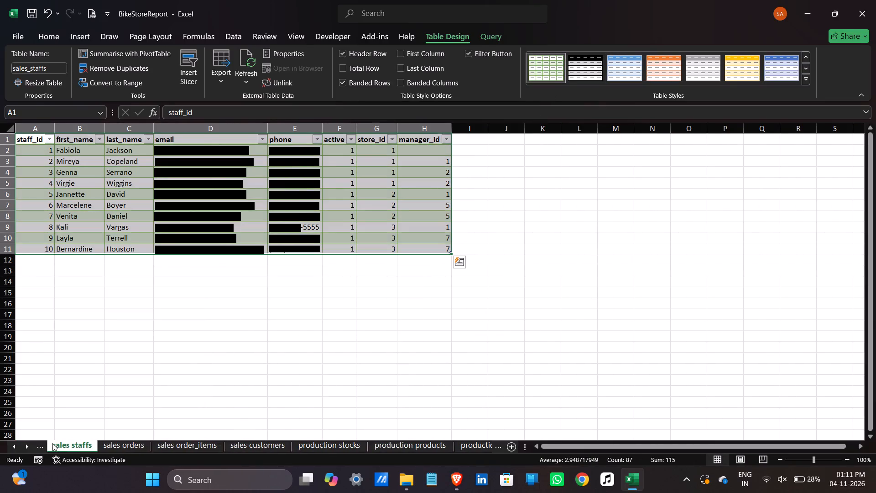
pyautogui.click(45, 446)
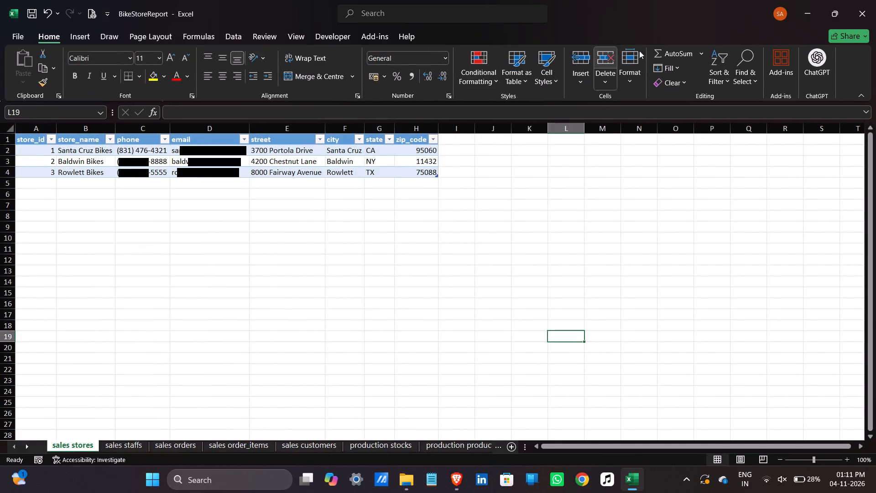
pyautogui.click(316, 178)
pyautogui.click(359, 166)
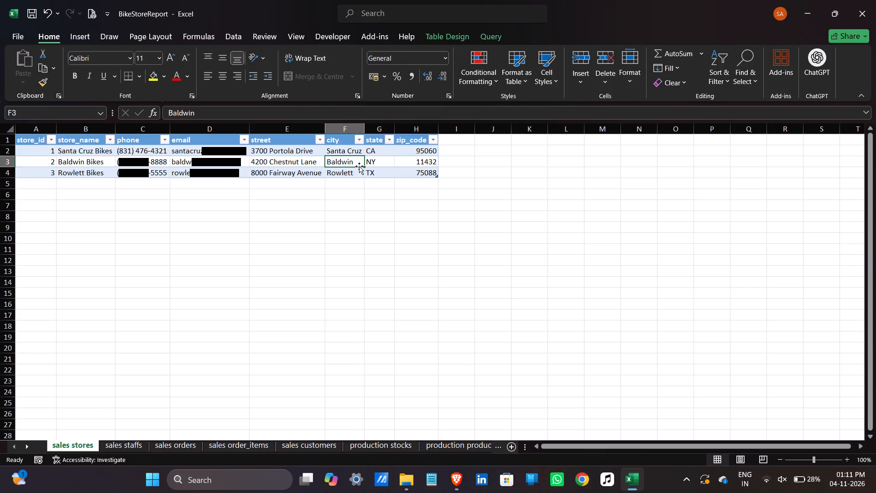
pyautogui.click(460, 42)
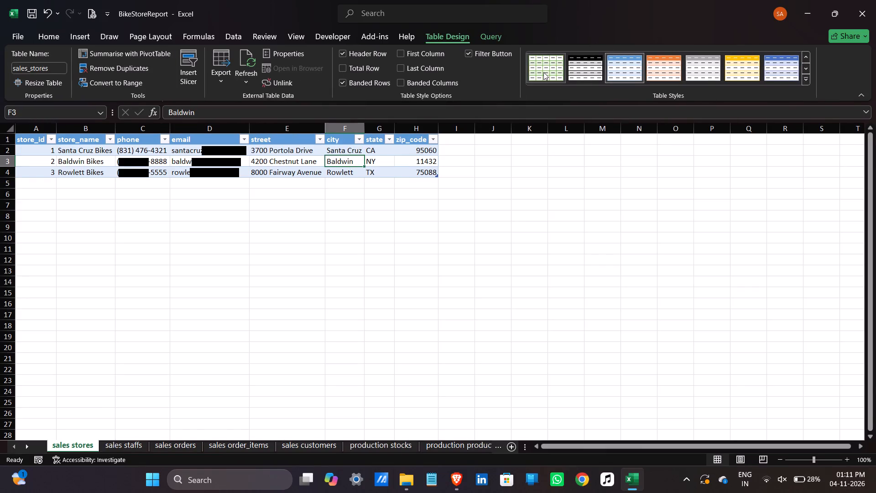
pyautogui.click(543, 72)
# Add a blank worksheet after production brands and order the sheets so that Sheet1 sits before the new one.
pyautogui.tripleClick(497, 448)
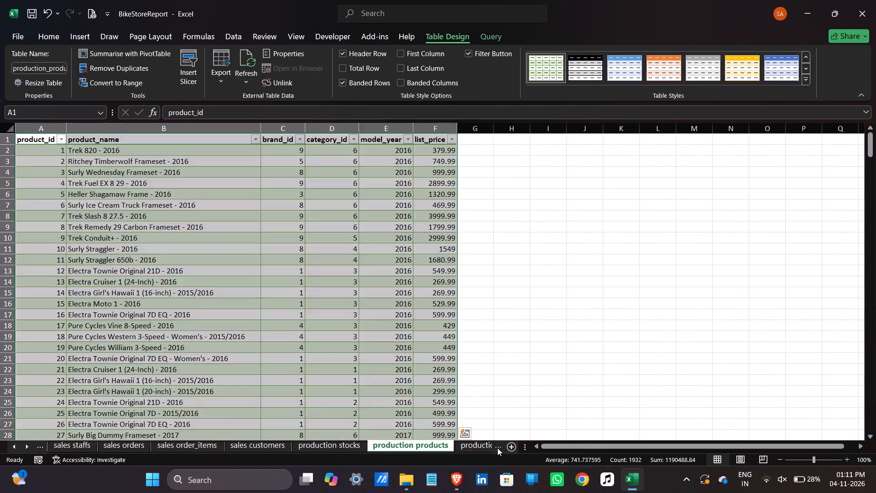
pyautogui.click(497, 448)
pyautogui.tripleClick(497, 448)
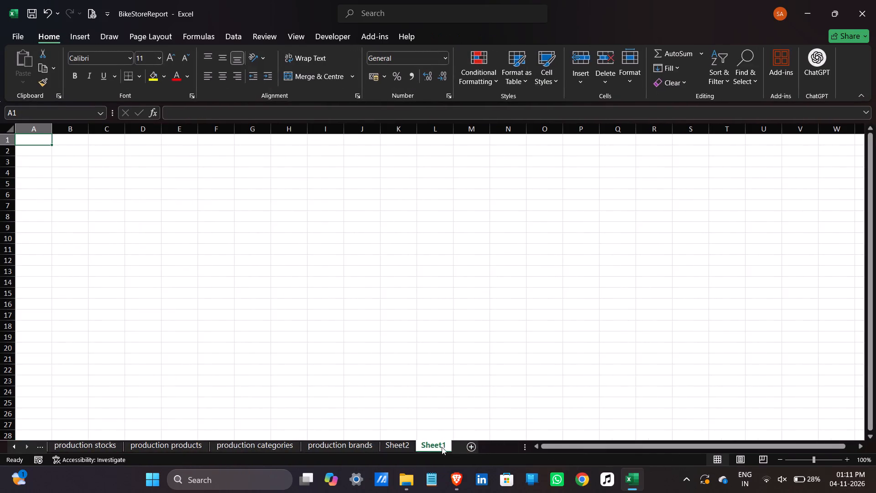
pyautogui.moveTo(407, 445); pyautogui.dragTo(441, 446)
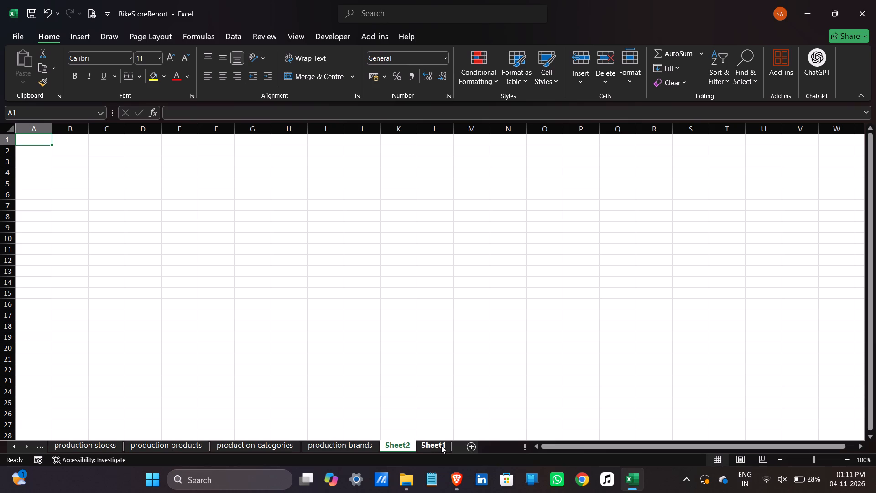
pyautogui.moveTo(441, 446); pyautogui.dragTo(395, 446)
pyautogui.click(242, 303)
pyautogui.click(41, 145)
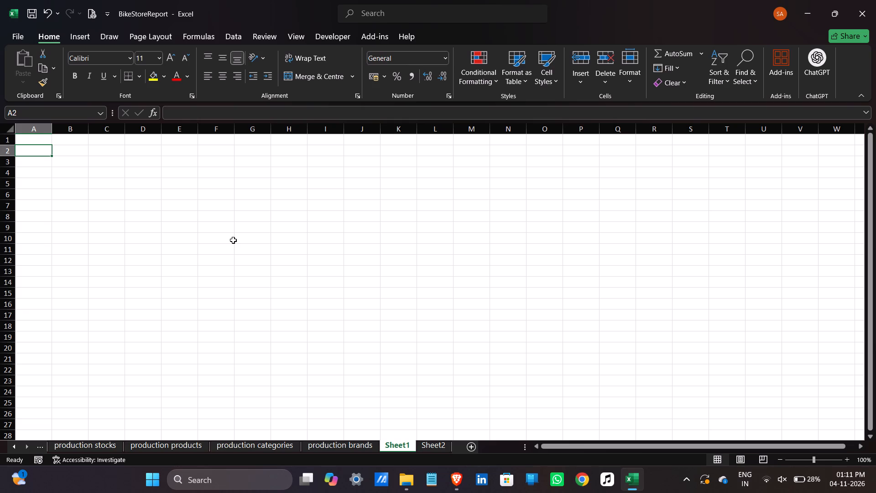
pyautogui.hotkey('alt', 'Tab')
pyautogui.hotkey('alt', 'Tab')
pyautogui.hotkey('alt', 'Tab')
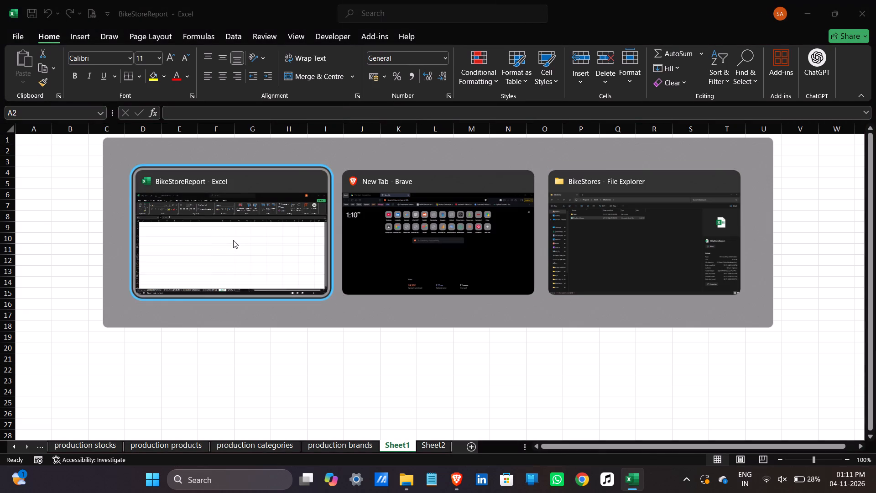